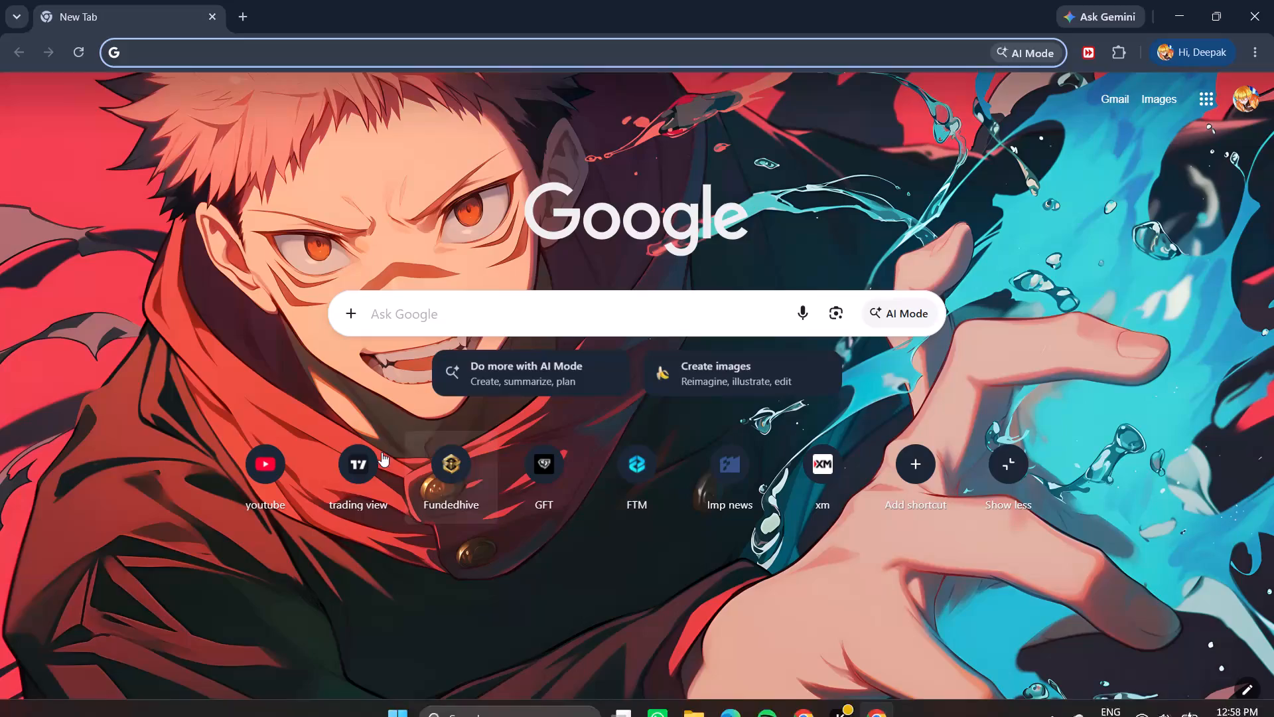
# Open the TradingView XAUUSD chart from the new tab's shortcuts and set its timeframe to 4h.
pyautogui.click(348, 480)
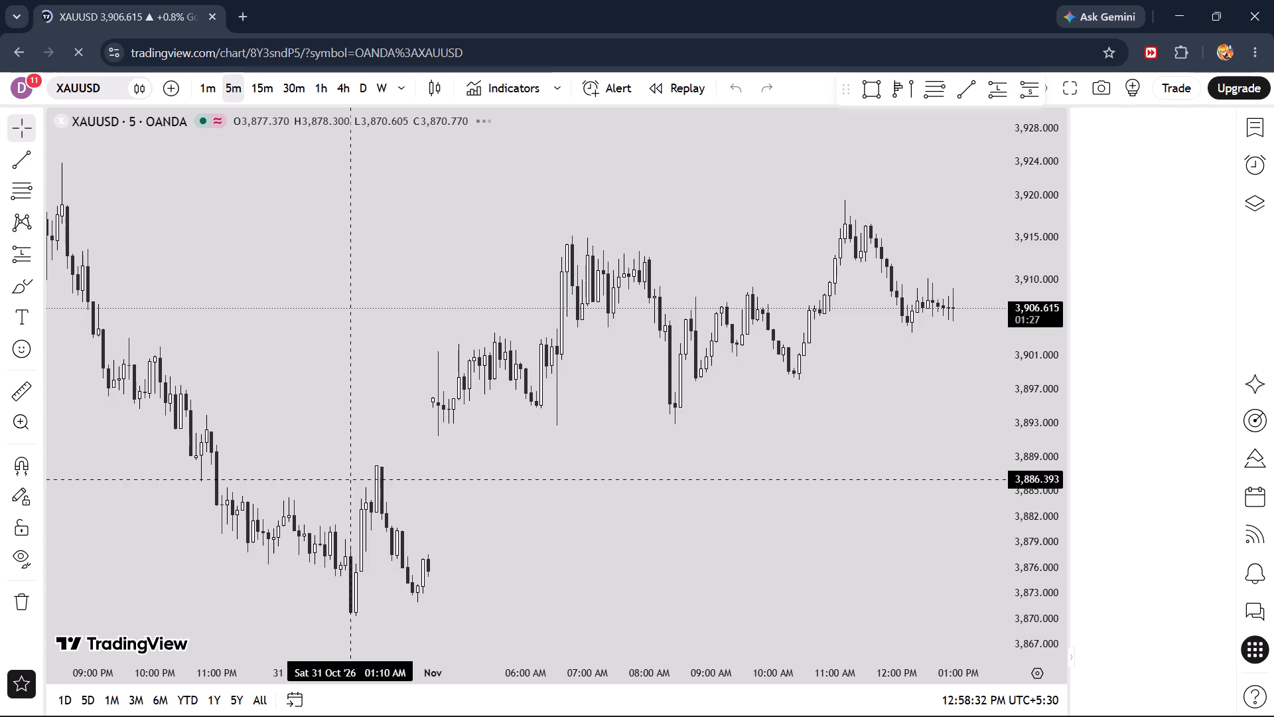
pyautogui.click(340, 91)
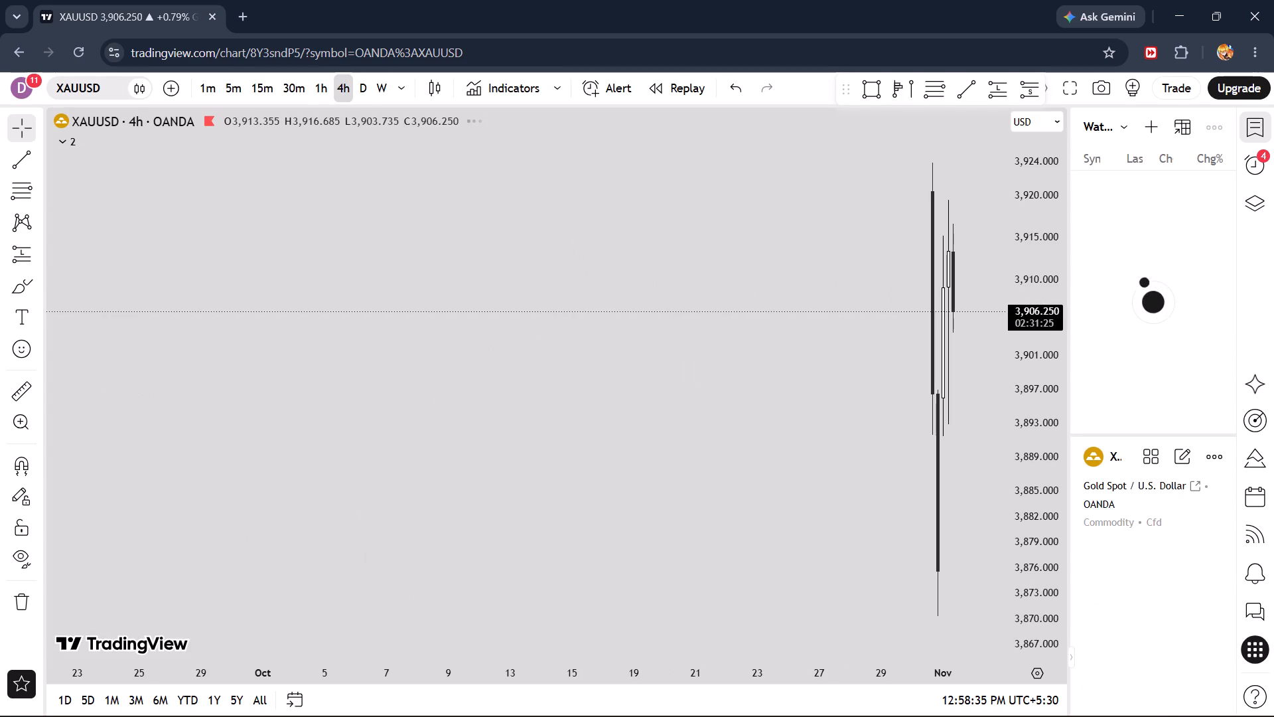
# Remove all existing drawings from the XAUUSD 4h chart.
pyautogui.scroll(8, 587, 365)
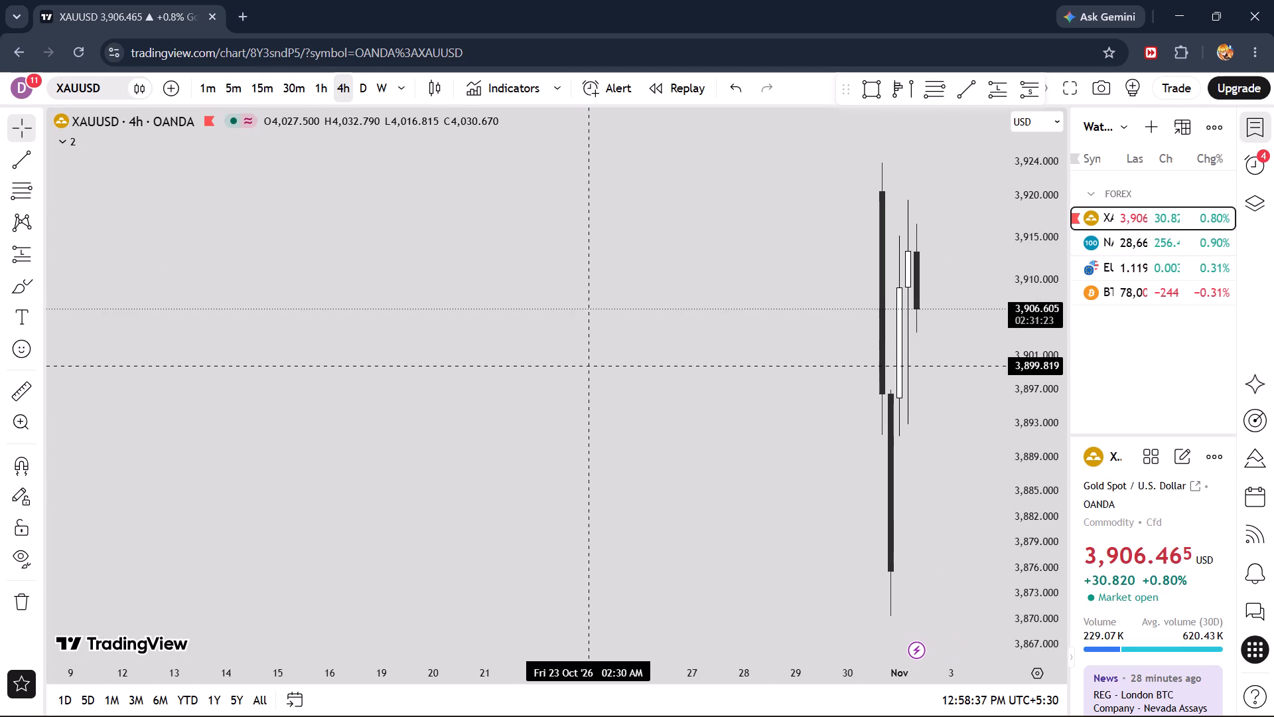
pyautogui.scroll(8, 591, 366)
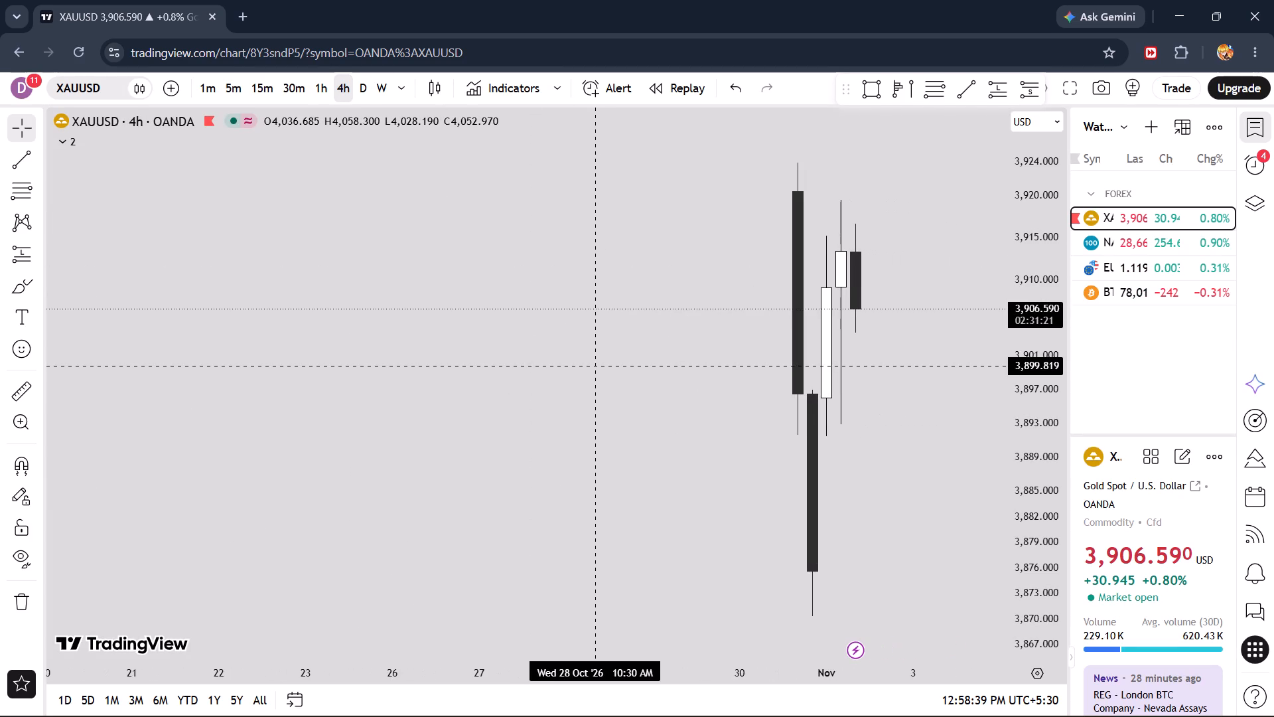
pyautogui.scroll(13, 591, 366)
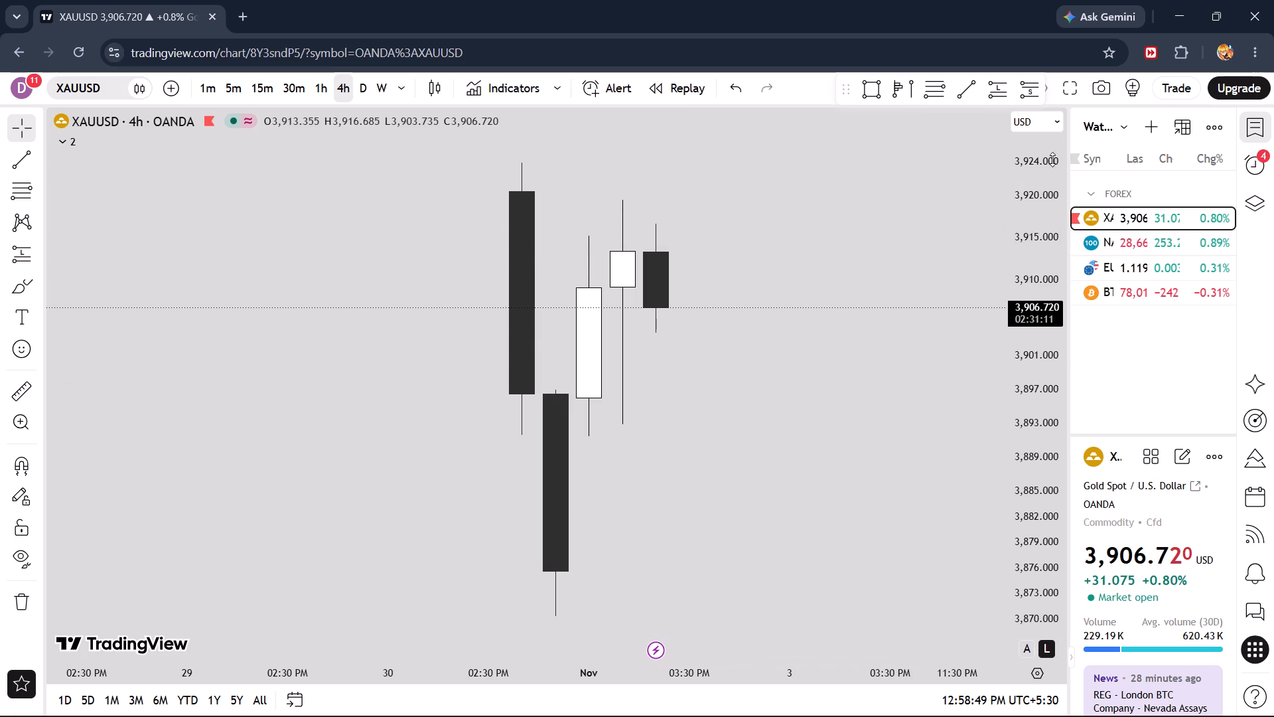
pyautogui.moveTo(1040, 179); pyautogui.dragTo(1048, 502)
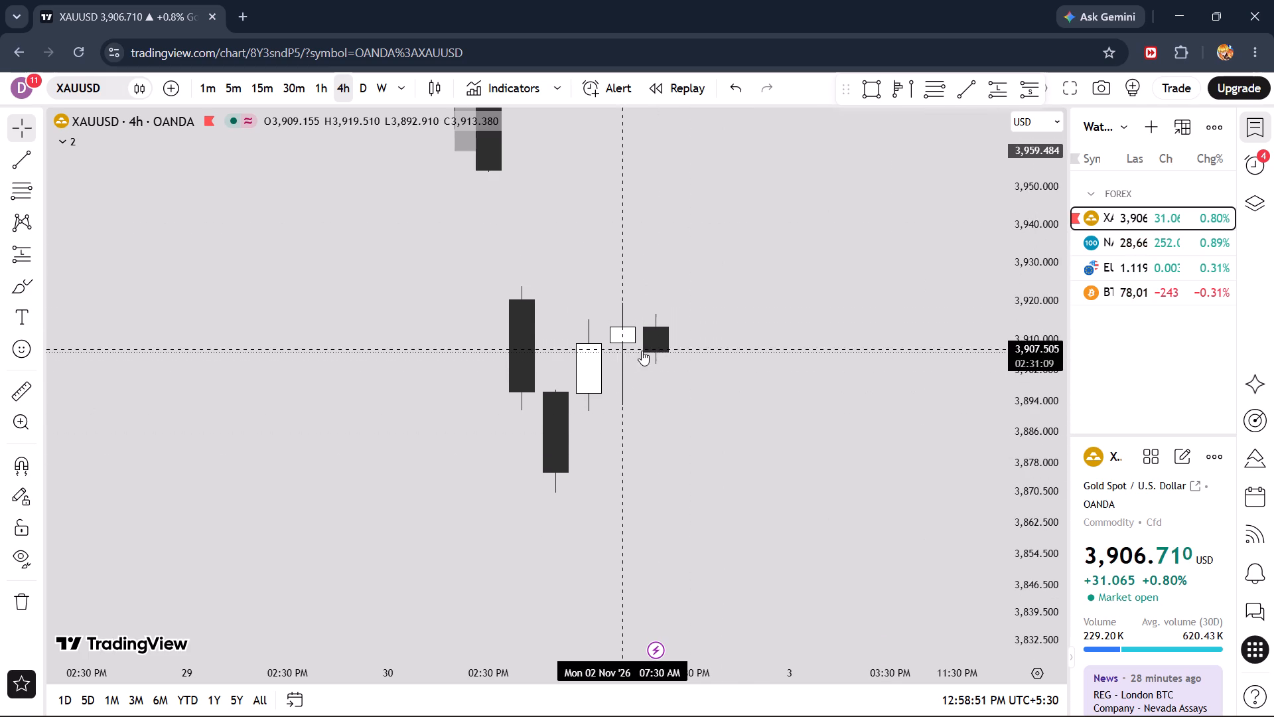
pyautogui.moveTo(724, 412); pyautogui.dragTo(850, 471)
pyautogui.moveTo(1044, 201); pyautogui.dragTo(1034, 364)
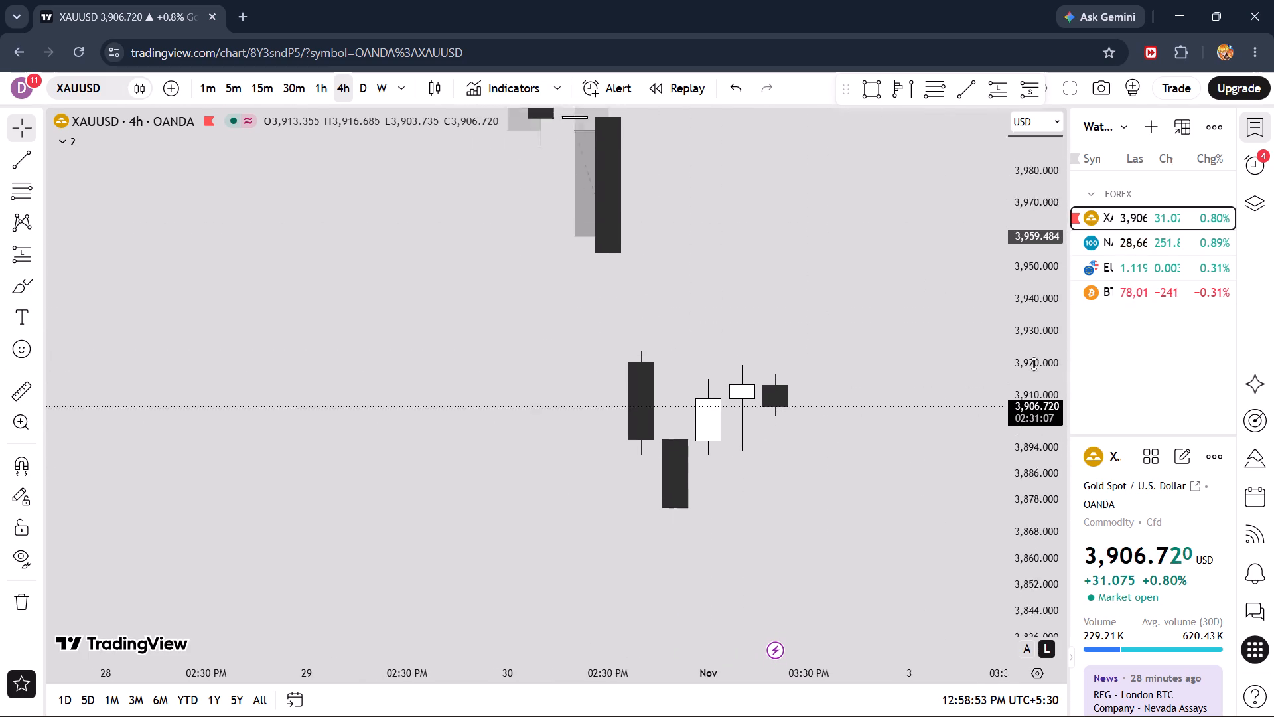
pyautogui.moveTo(1034, 364); pyautogui.dragTo(1031, 493)
pyautogui.scroll(-9, 849, 353)
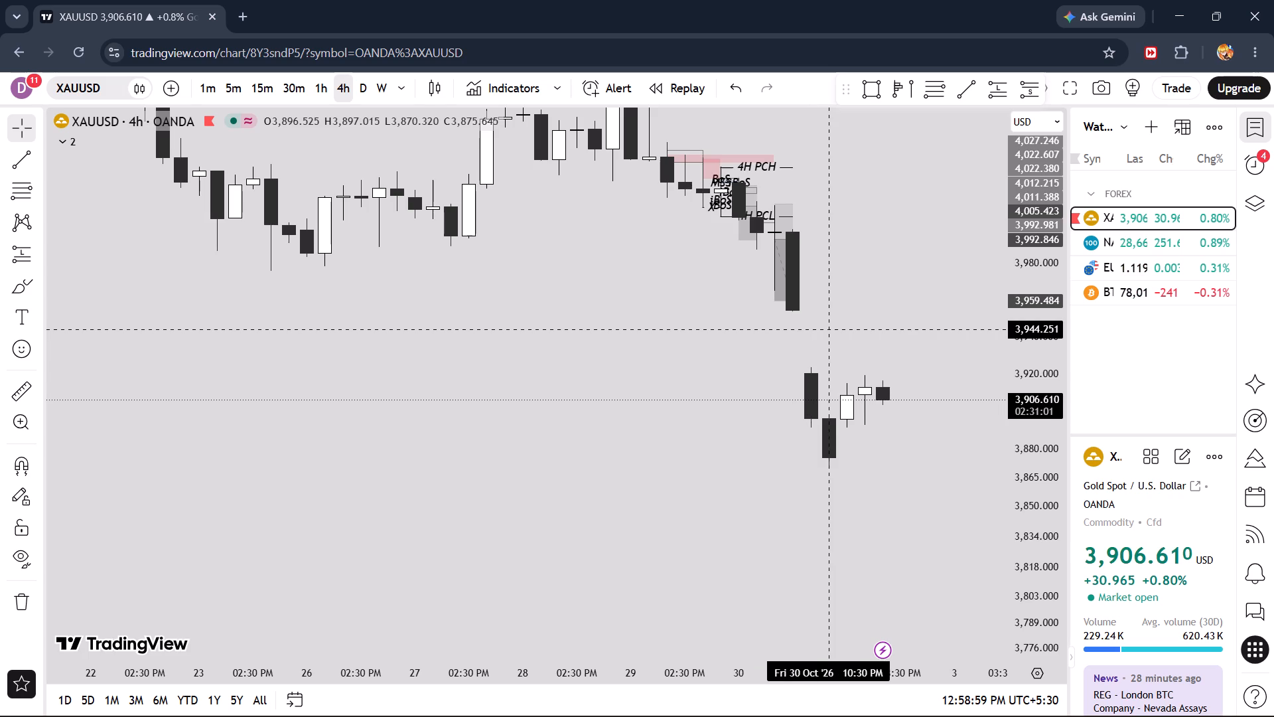
pyautogui.rightClick(880, 329)
pyautogui.click(1006, 637)
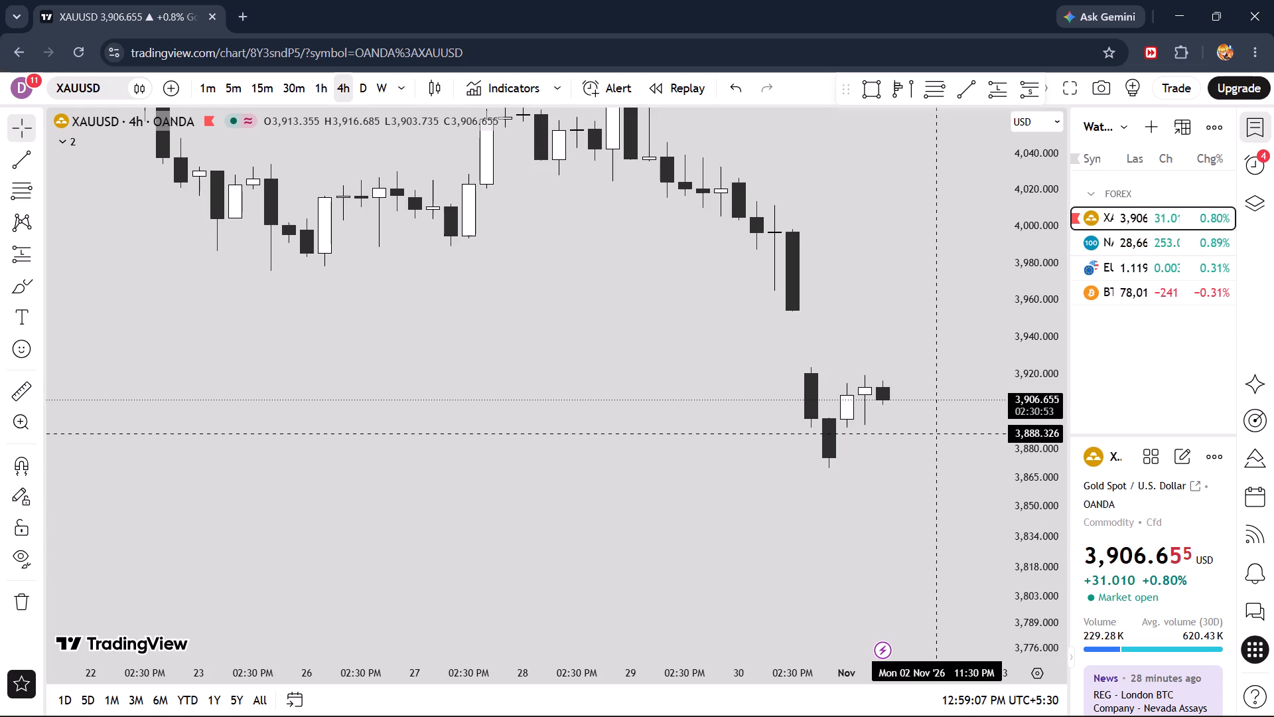
# Examine the recent 4h candles and the price gap around the start of November, dismissing the advertisement.
pyautogui.moveTo(945, 434); pyautogui.dragTo(894, 430)
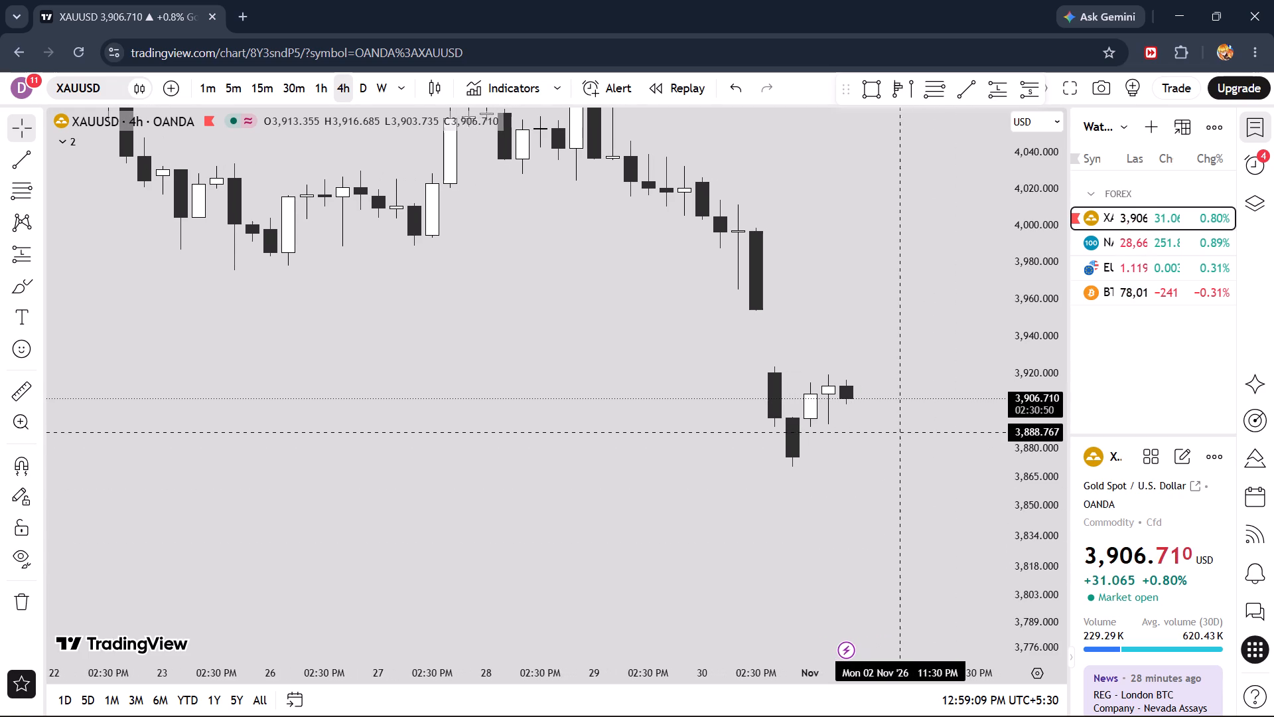
pyautogui.moveTo(894, 430); pyautogui.dragTo(812, 424)
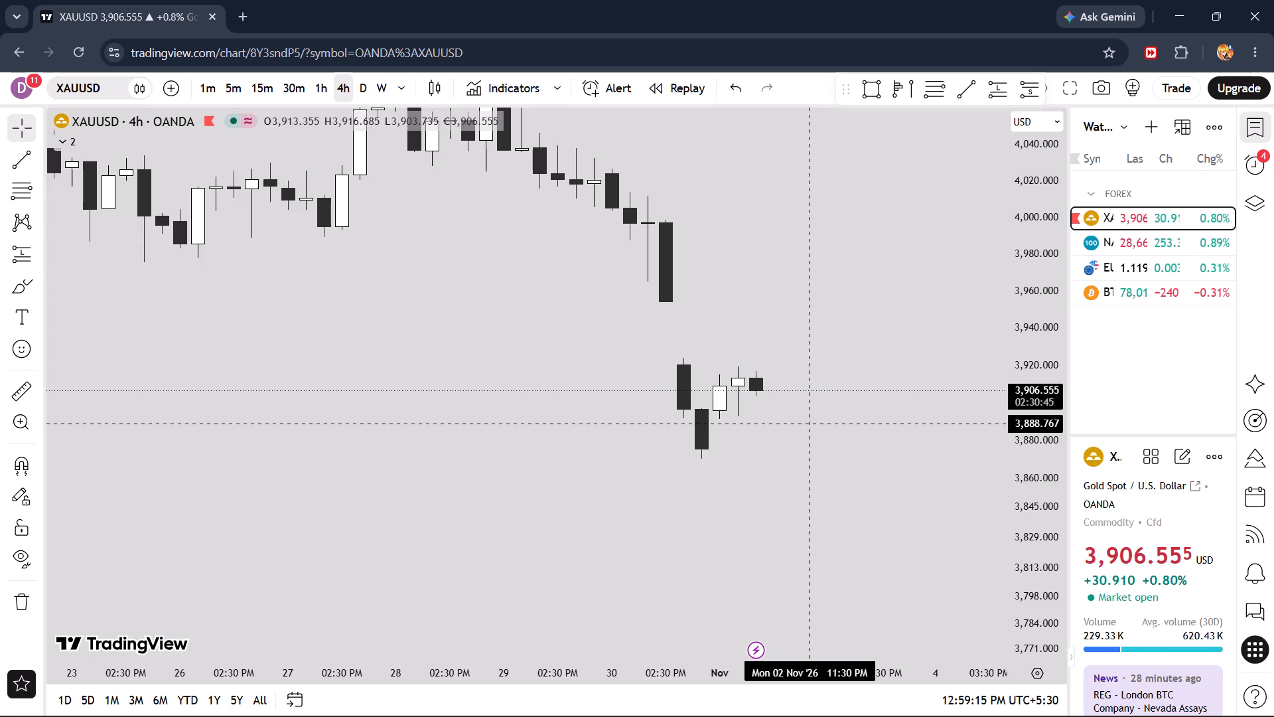
pyautogui.moveTo(1026, 587); pyautogui.dragTo(1028, 482)
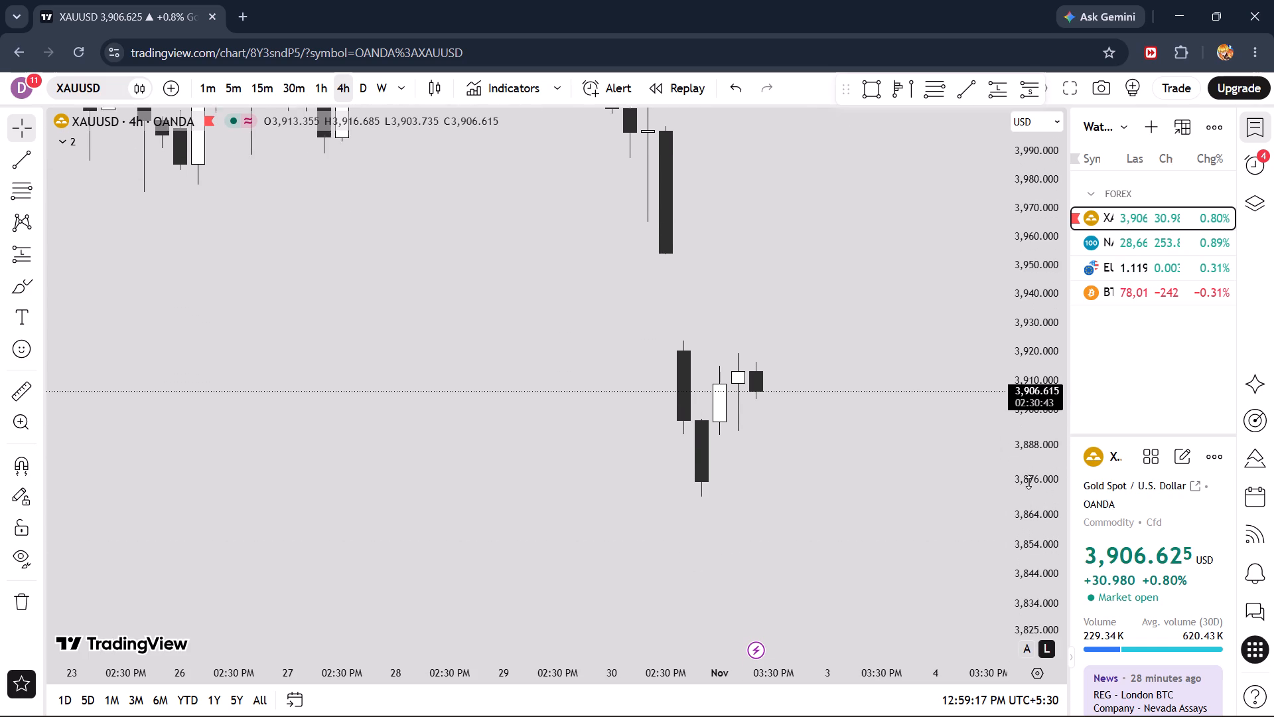
pyautogui.moveTo(1028, 482); pyautogui.dragTo(1028, 481)
pyautogui.moveTo(816, 198); pyautogui.dragTo(889, 469)
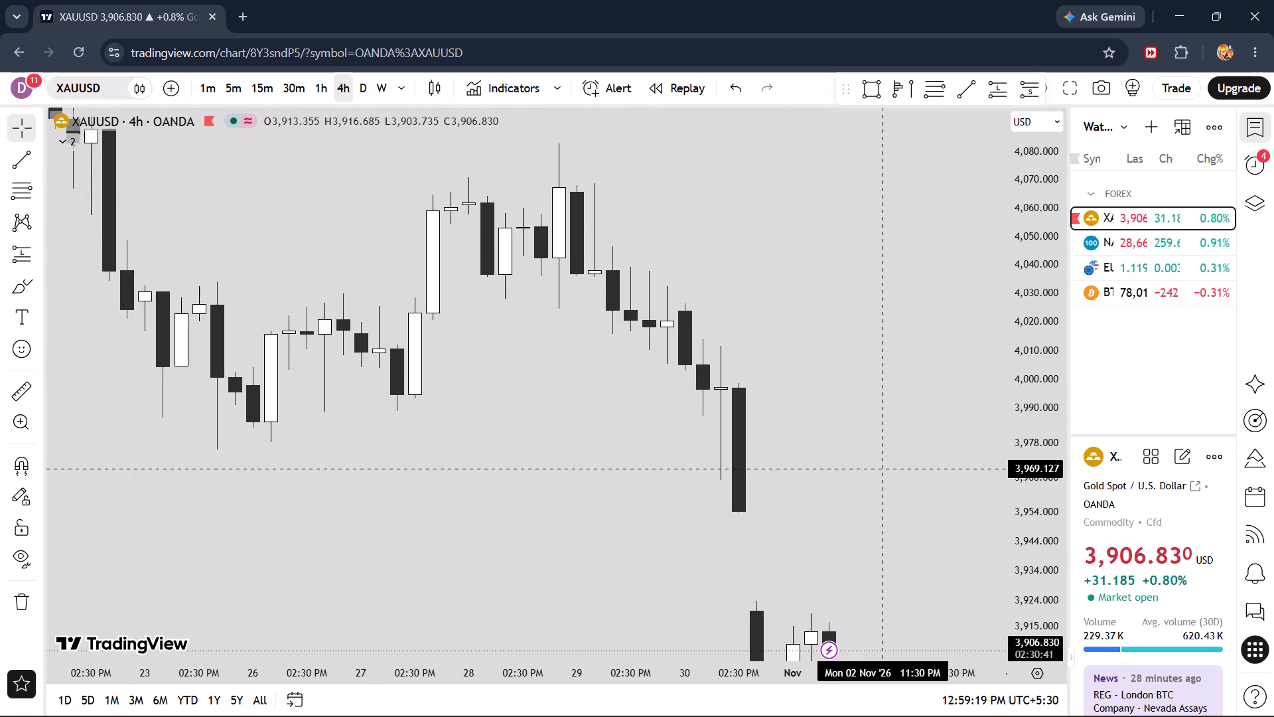
pyautogui.moveTo(889, 469); pyautogui.dragTo(715, 247)
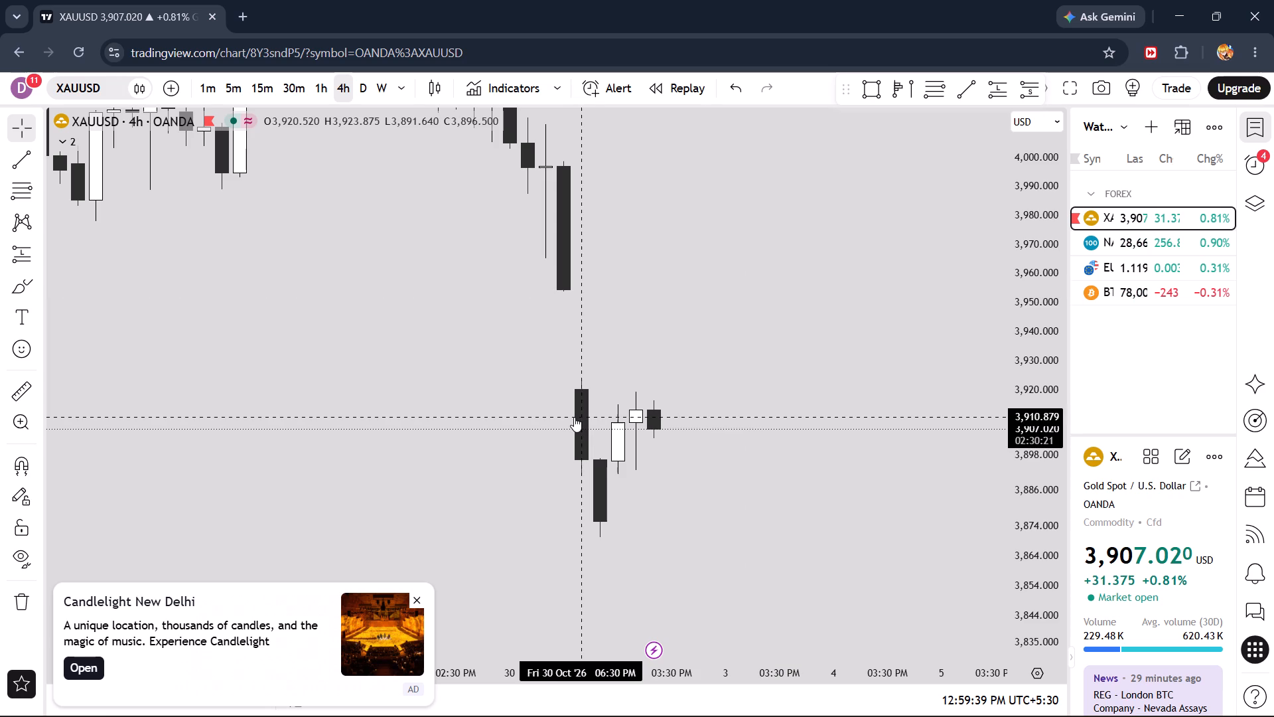
pyautogui.click(418, 595)
pyautogui.moveTo(774, 465); pyautogui.dragTo(720, 465)
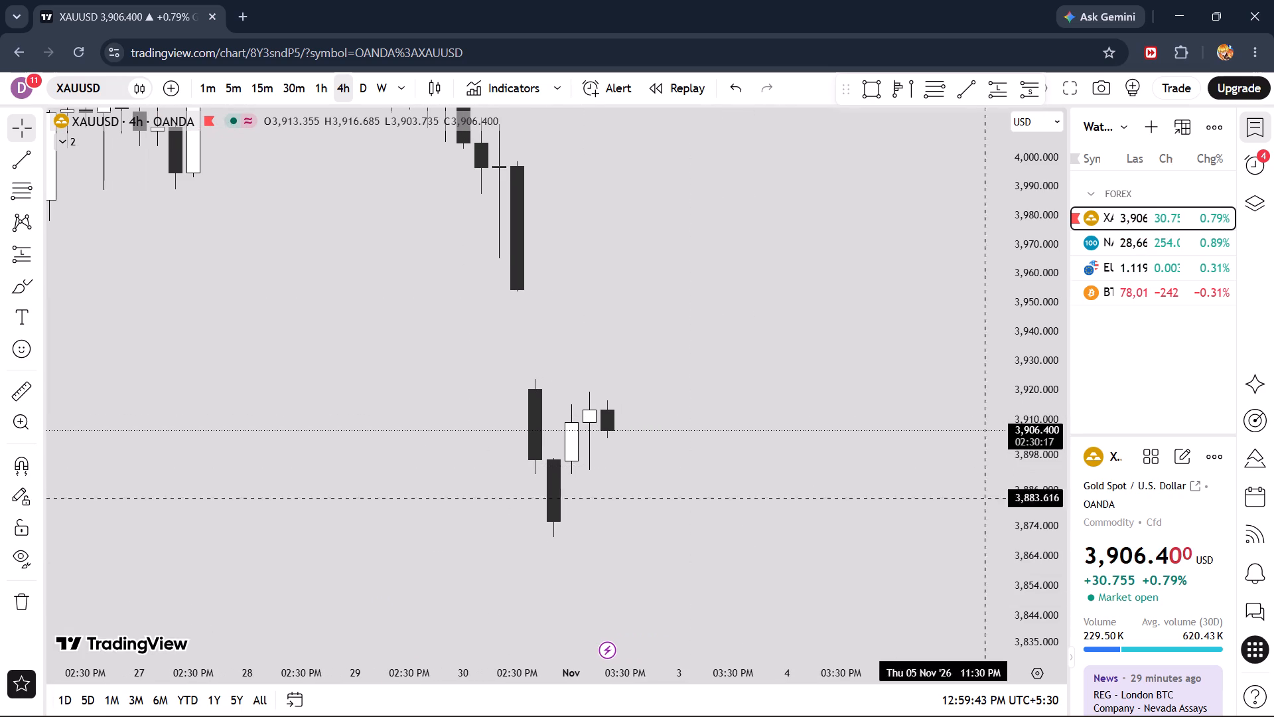
pyautogui.moveTo(1025, 568); pyautogui.dragTo(1029, 436)
pyautogui.scroll(4, 761, 510)
pyautogui.moveTo(573, 485); pyautogui.dragTo(707, 468)
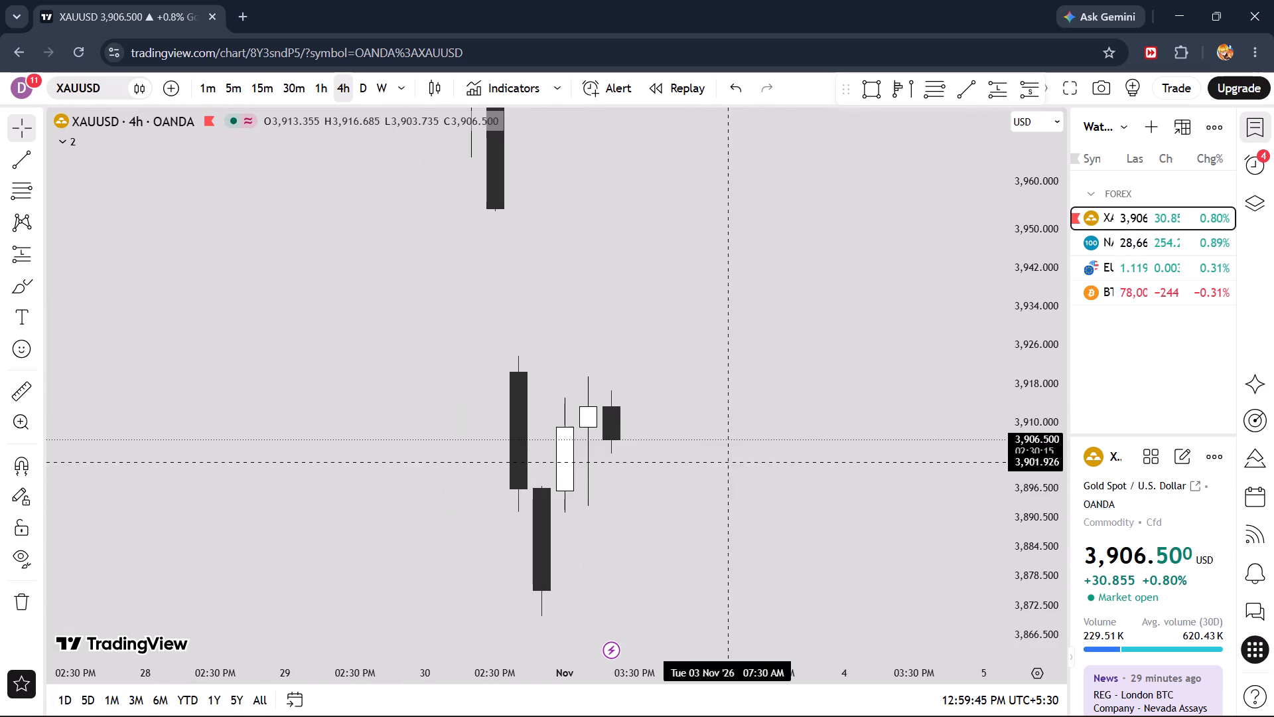
pyautogui.moveTo(1036, 250); pyautogui.dragTo(1042, 426)
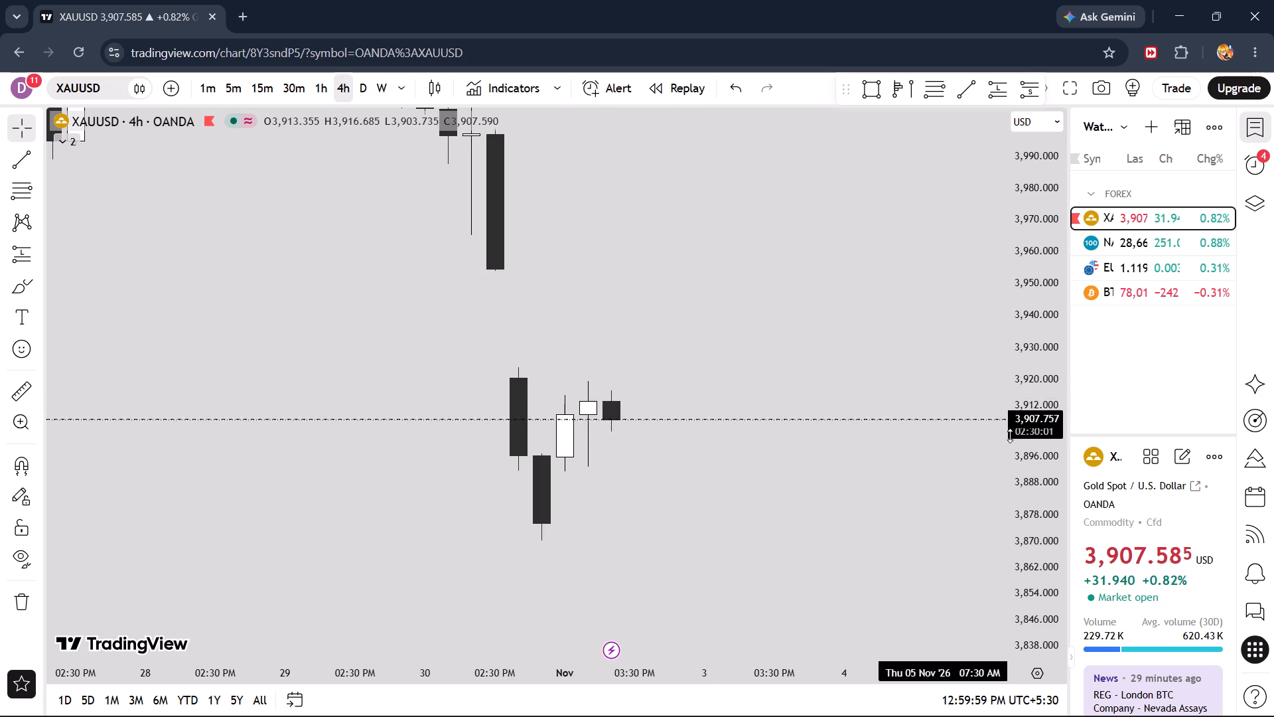
# Draw a horizontal trend line at the previous 4h candle's high, 3,919.494, from 07:30 AM to 03:30 PM on 2 November.
pyautogui.moveTo(1046, 501); pyautogui.dragTo(1040, 382)
pyautogui.scroll(5, 800, 416)
pyautogui.moveTo(573, 382); pyautogui.dragTo(690, 370)
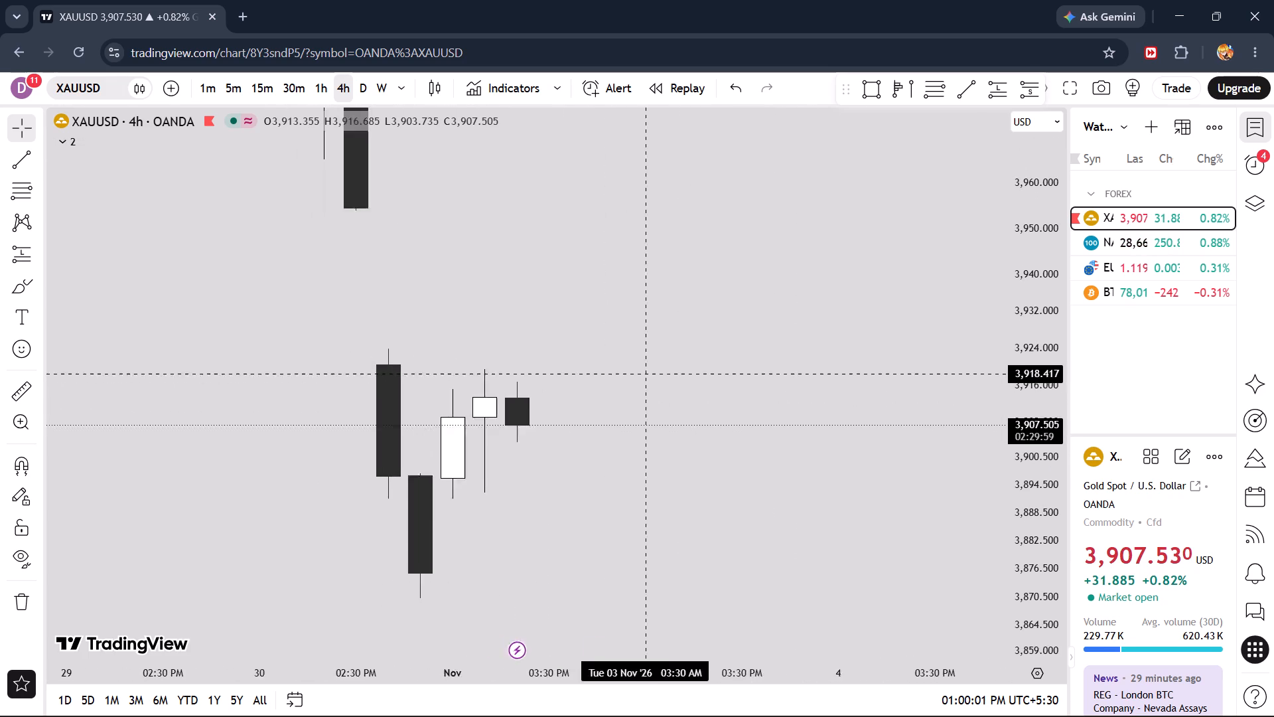
pyautogui.moveTo(690, 370); pyautogui.dragTo(864, 365)
pyautogui.scroll(3, 832, 414)
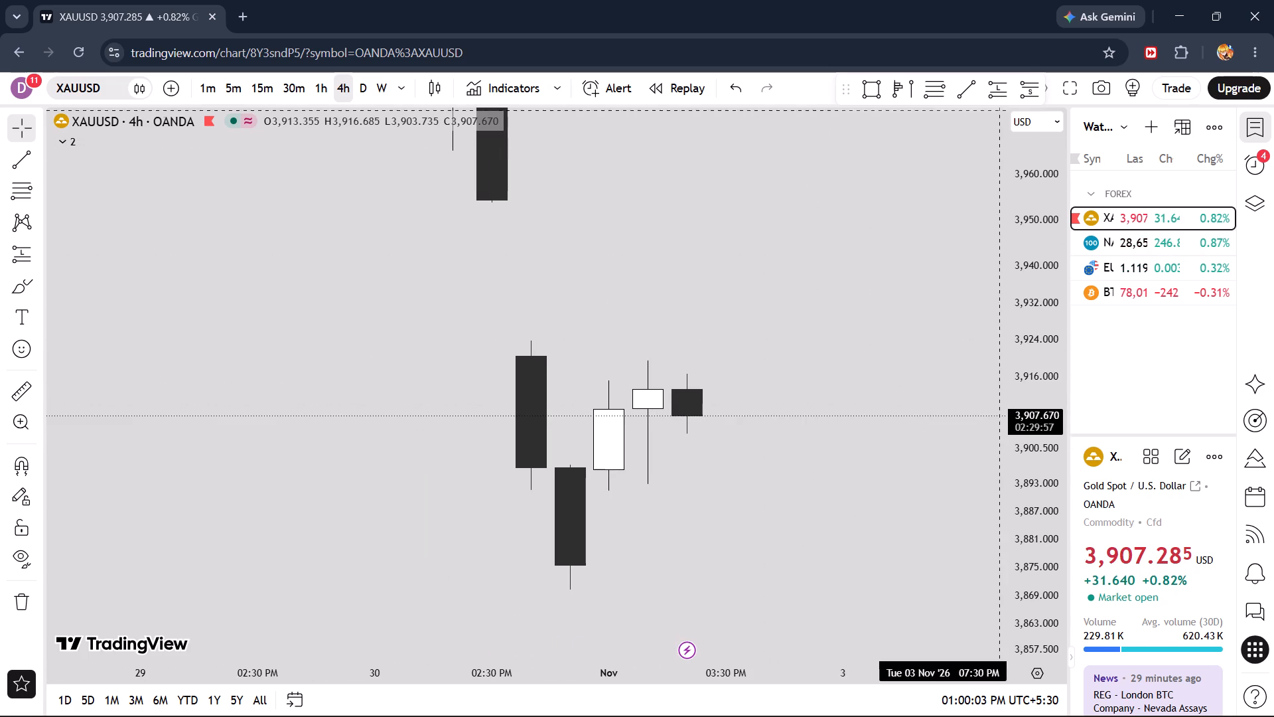
pyautogui.click(975, 98)
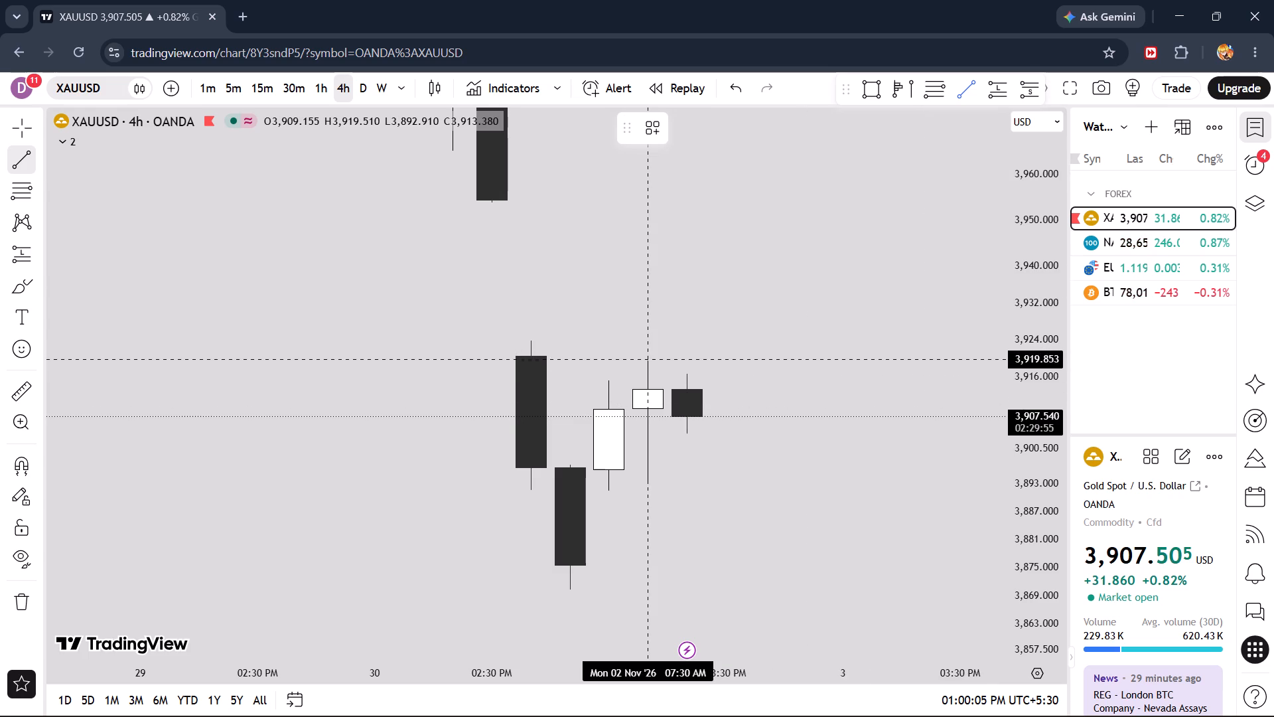
pyautogui.click(648, 360)
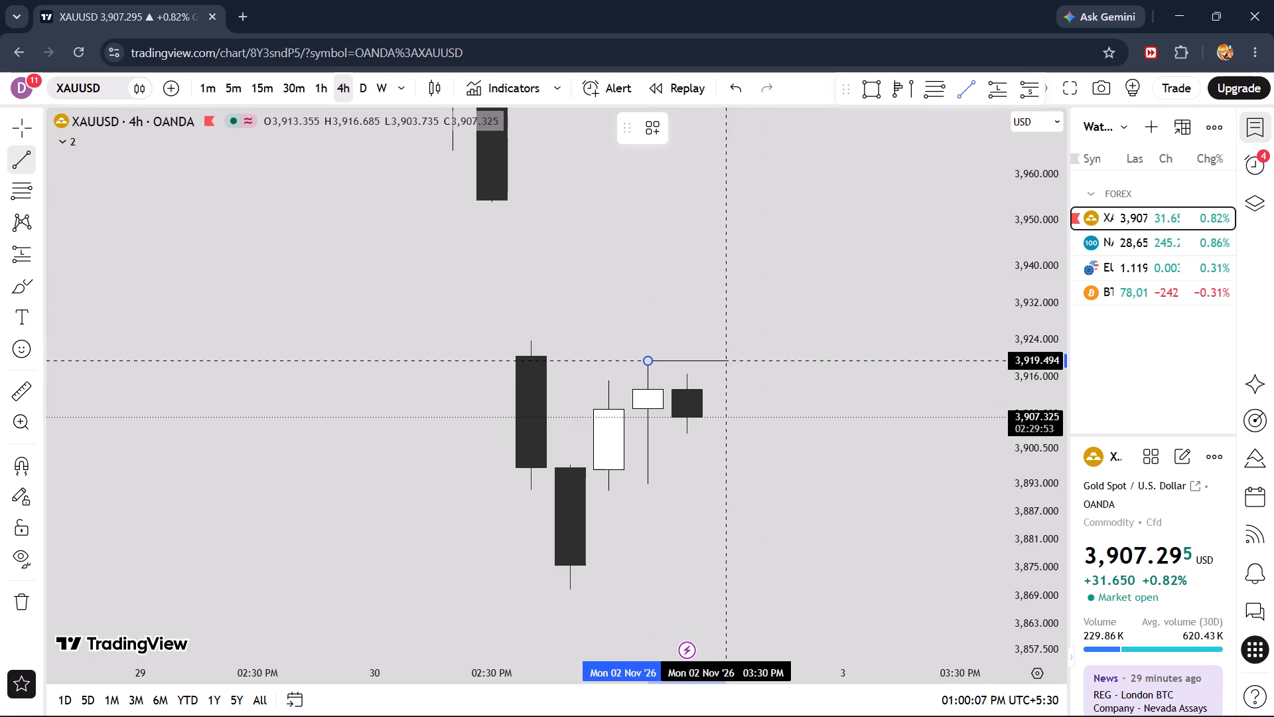
pyautogui.keyDown('shift'); pyautogui.click(731, 366); pyautogui.keyUp('shift')
pyautogui.click(838, 353)
# Duplicate the high line and place the copy at the same candle's low, 3,893.196.
pyautogui.keyDown('ctrl'); pyautogui.moveTo(677, 359); pyautogui.dragTo(678, 467); pyautogui.keyUp('ctrl')
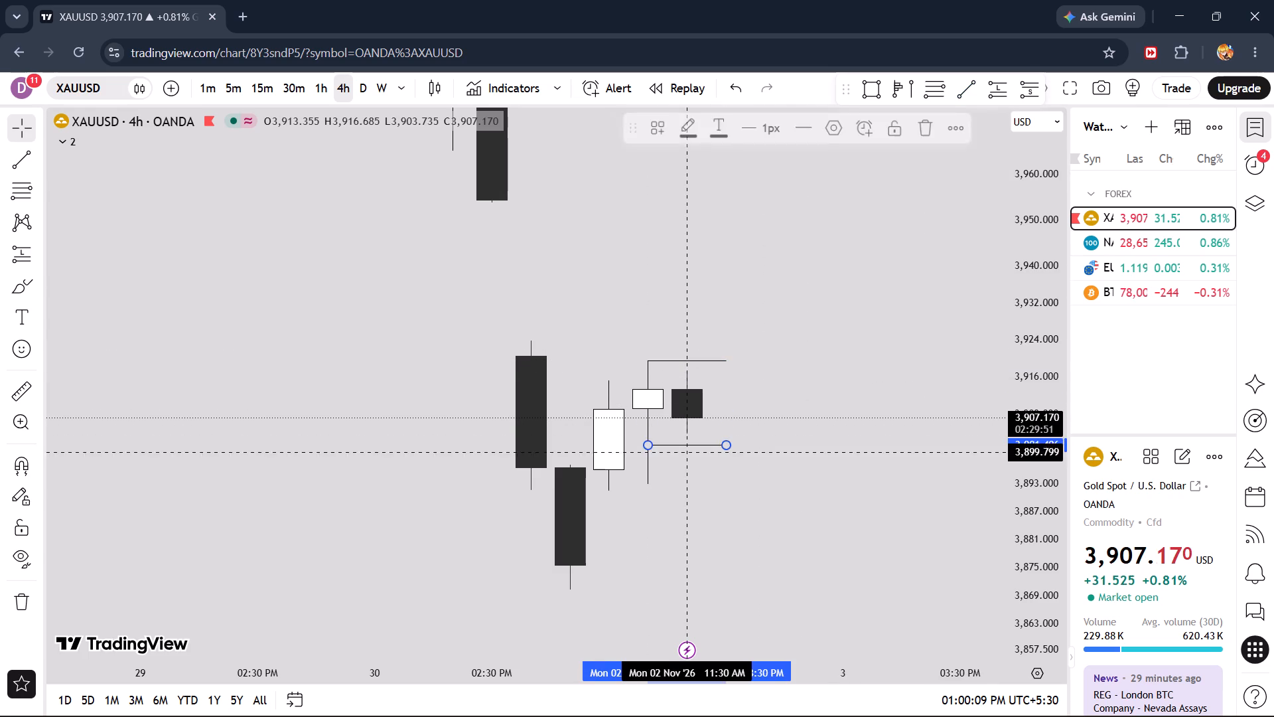
pyautogui.keyDown('ctrl'); pyautogui.moveTo(678, 467); pyautogui.dragTo(681, 490); pyautogui.keyUp('ctrl')
pyautogui.click(853, 469)
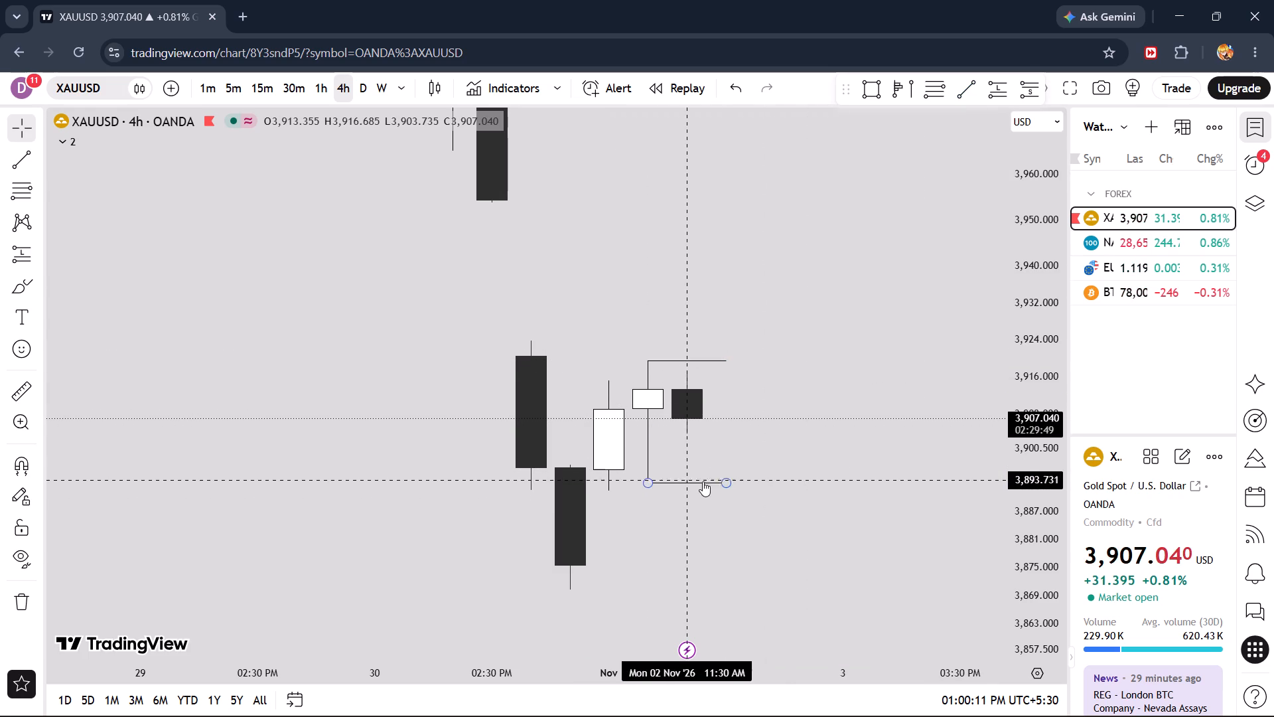
# Label the line at the previous candle's high "4H PCH".
pyautogui.click(701, 482)
pyautogui.click(688, 358)
pyautogui.click(688, 358)
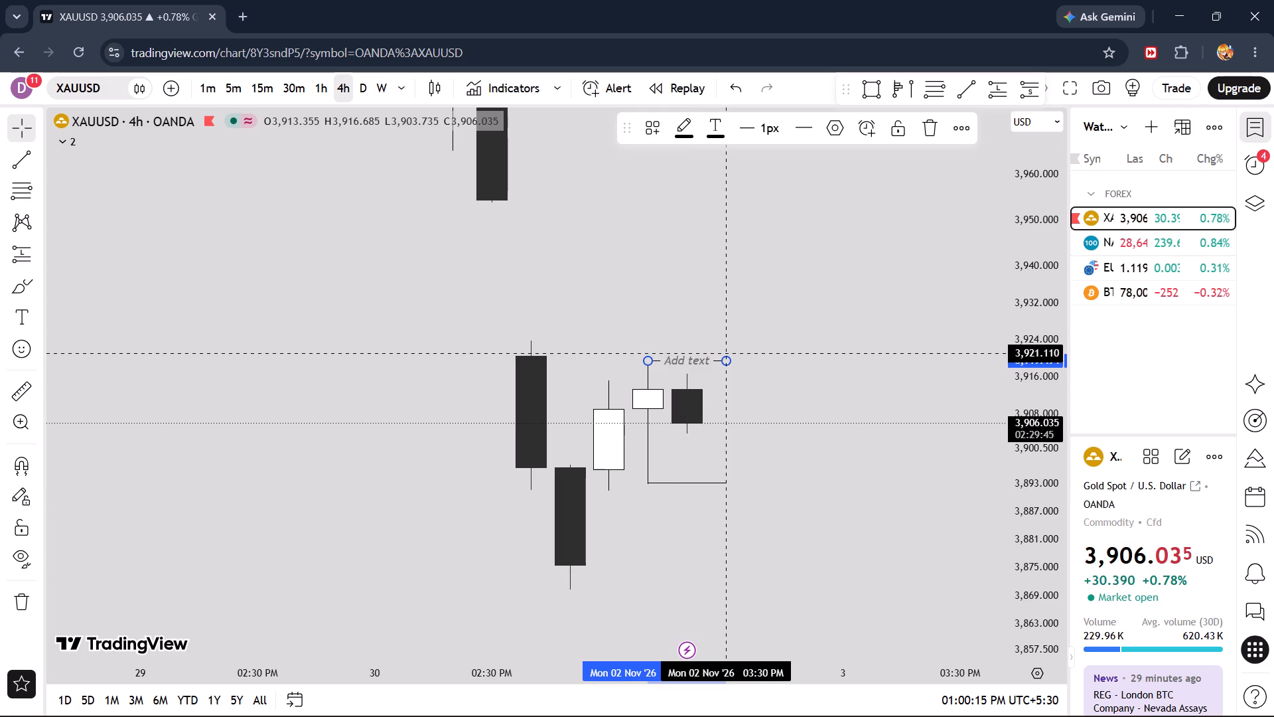
pyautogui.write('PCH')
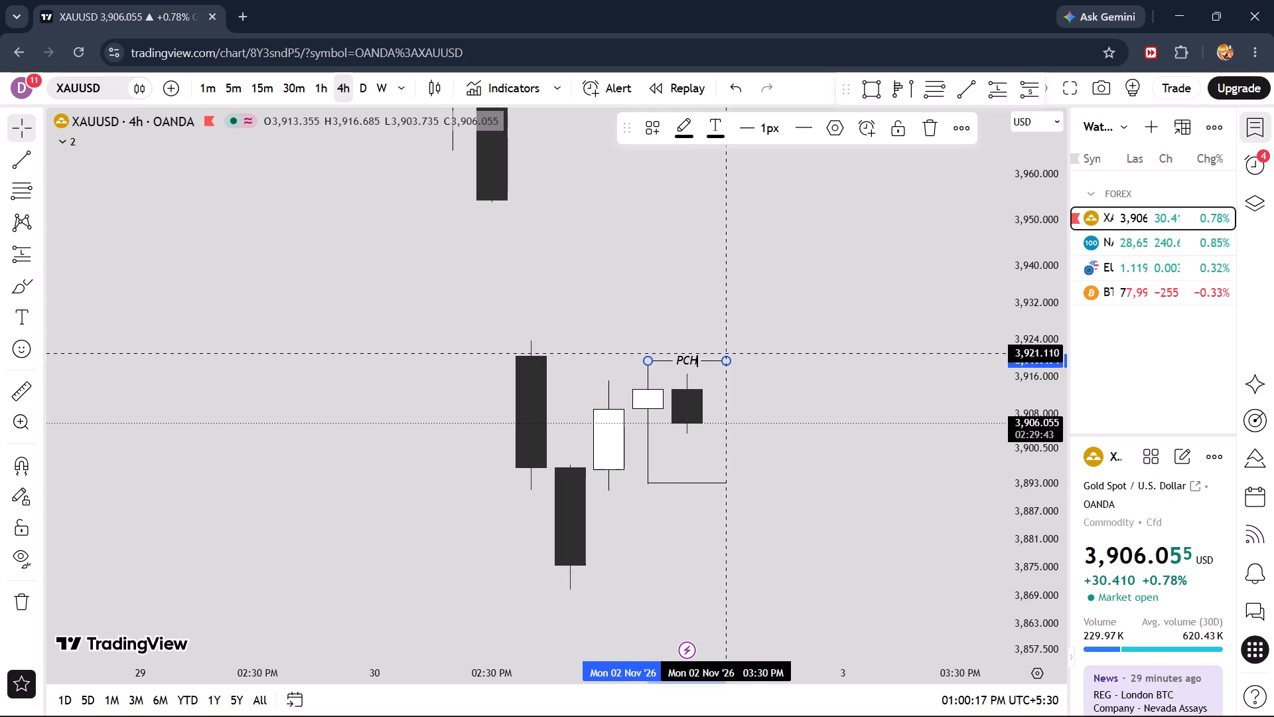
pyautogui.press('BackSpace')
pyautogui.press('BackSpace')
pyautogui.press('BackSpace')
pyautogui.press('4')
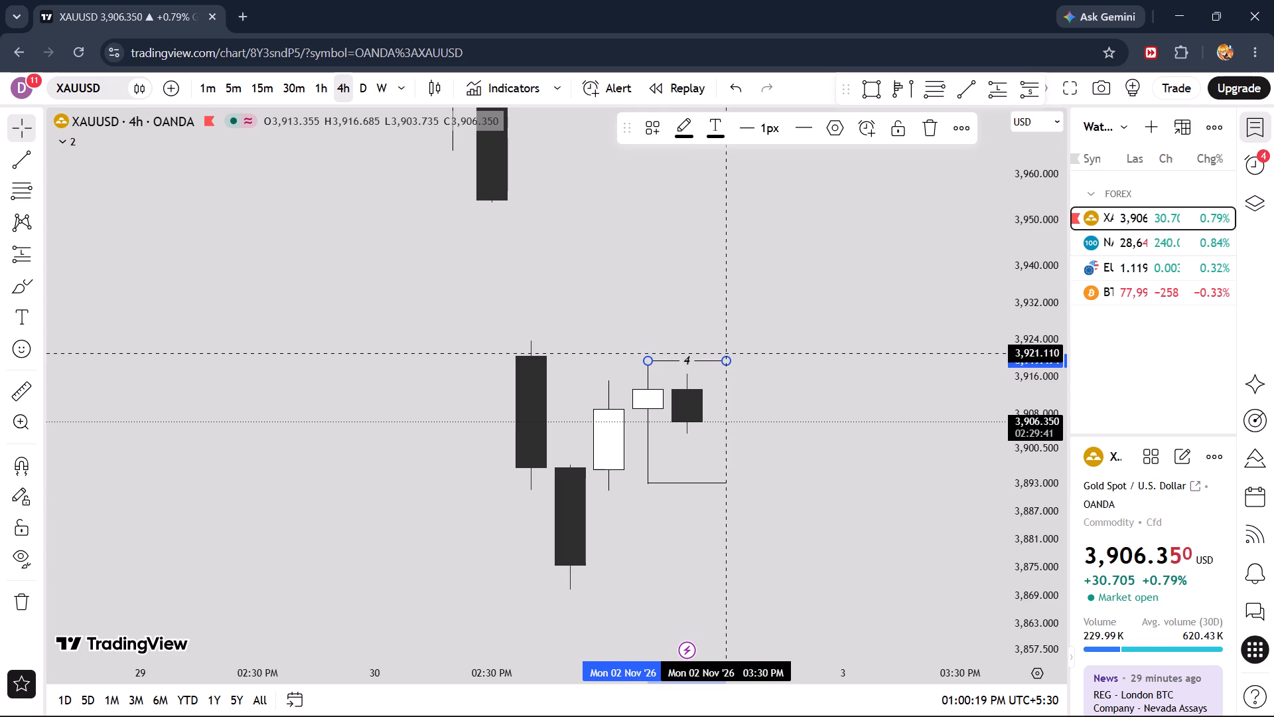
pyautogui.write('H PCH')
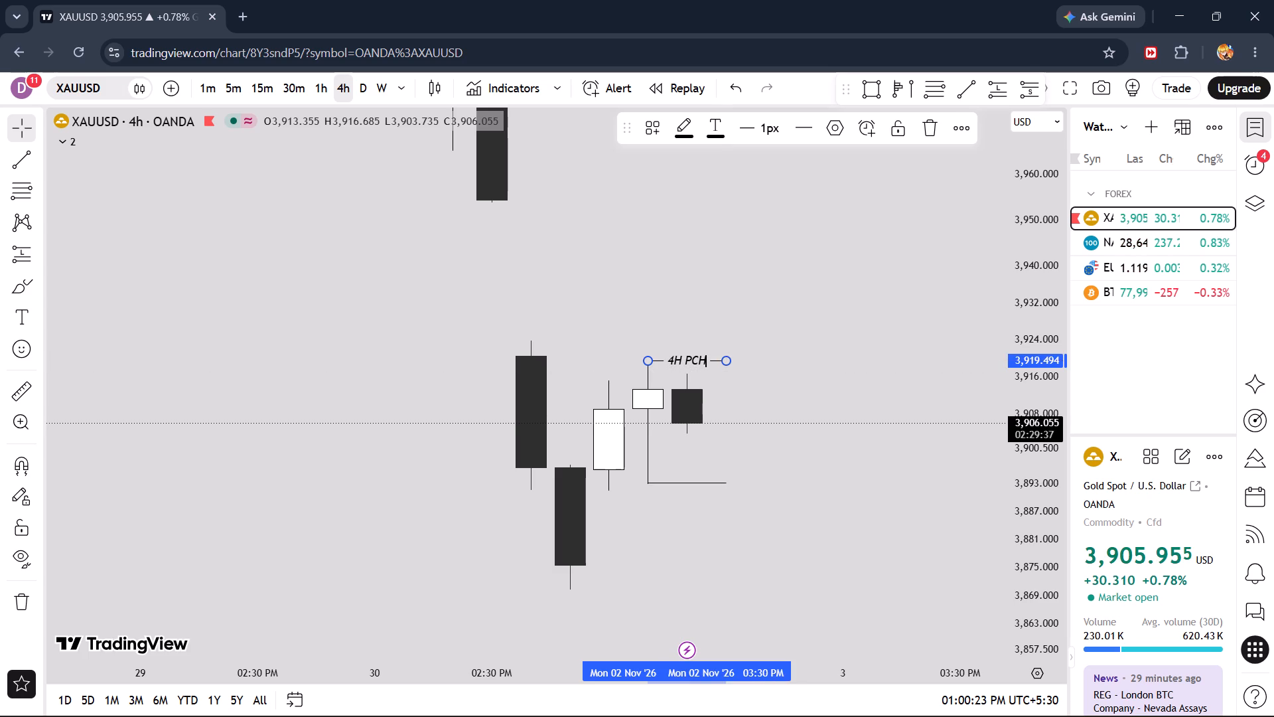
pyautogui.click(788, 316)
# Save the 4H PCH line as a drawing template named PCH.
pyautogui.click(693, 351)
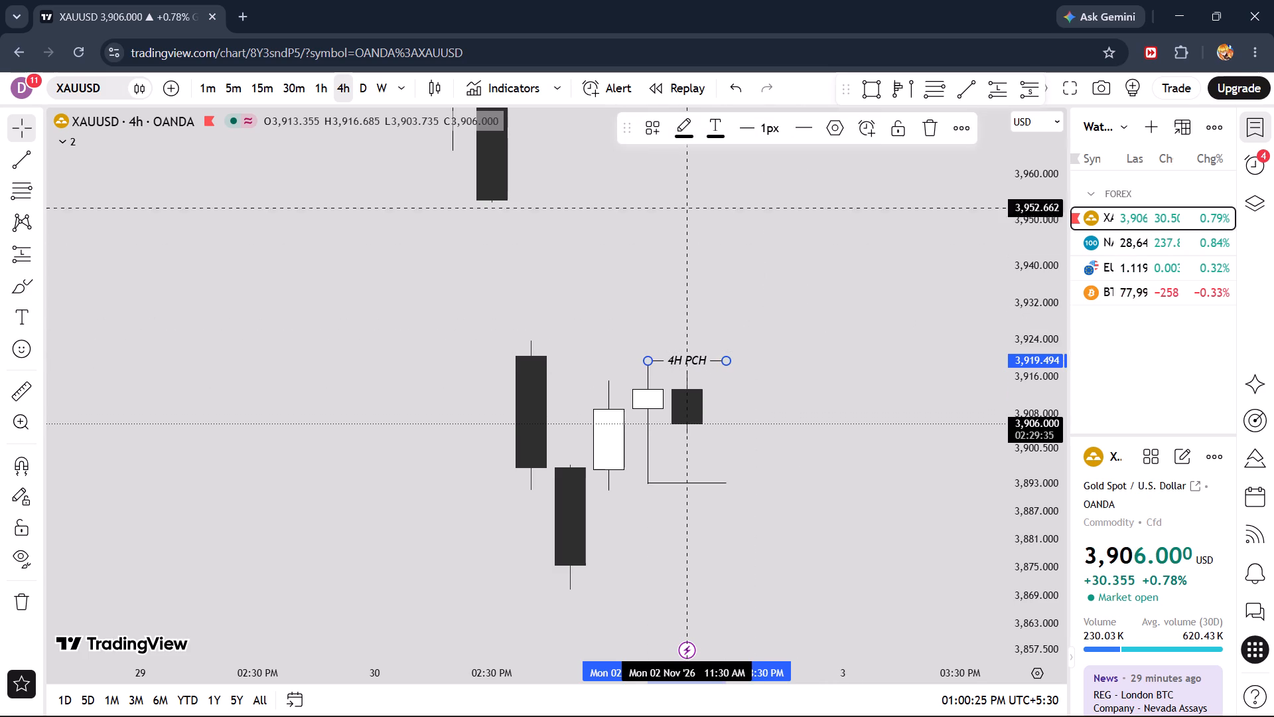
pyautogui.click(662, 135)
pyautogui.click(691, 98)
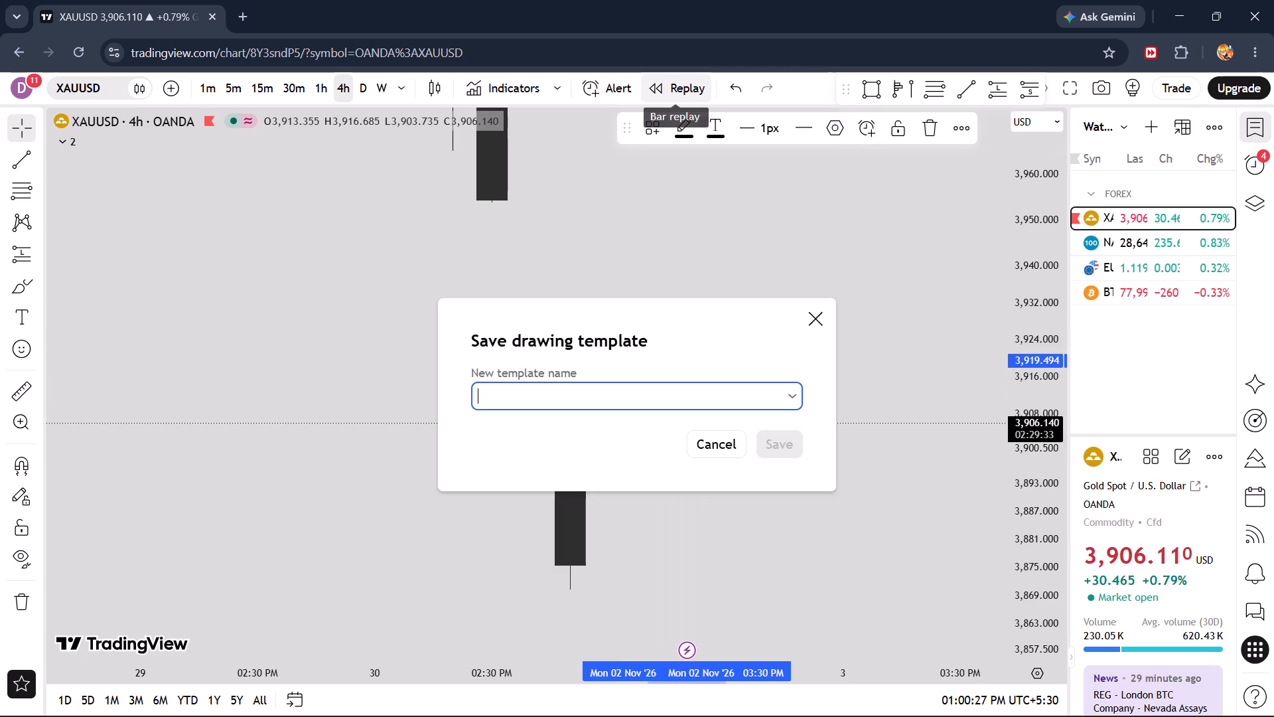
pyautogui.write('PCH')
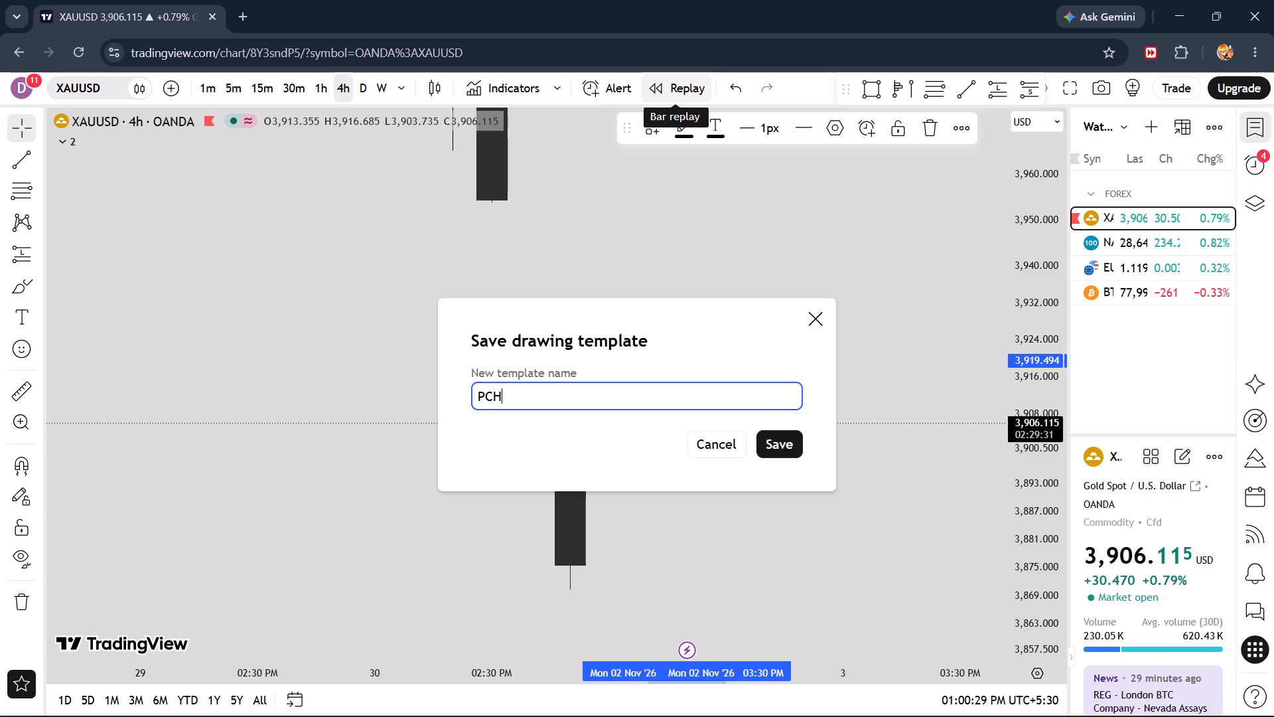
pyautogui.click(785, 457)
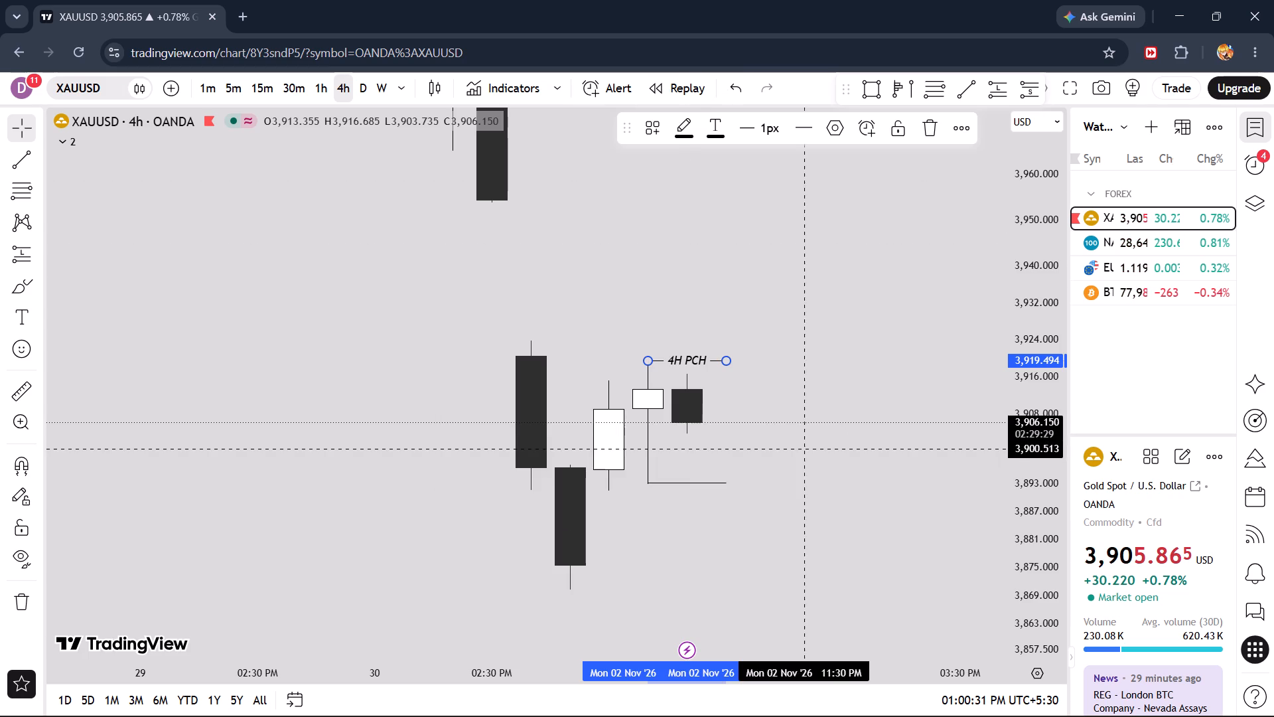
# Label the line at the previous candle's low "4H PCL".
pyautogui.click(685, 481)
pyautogui.click(685, 481)
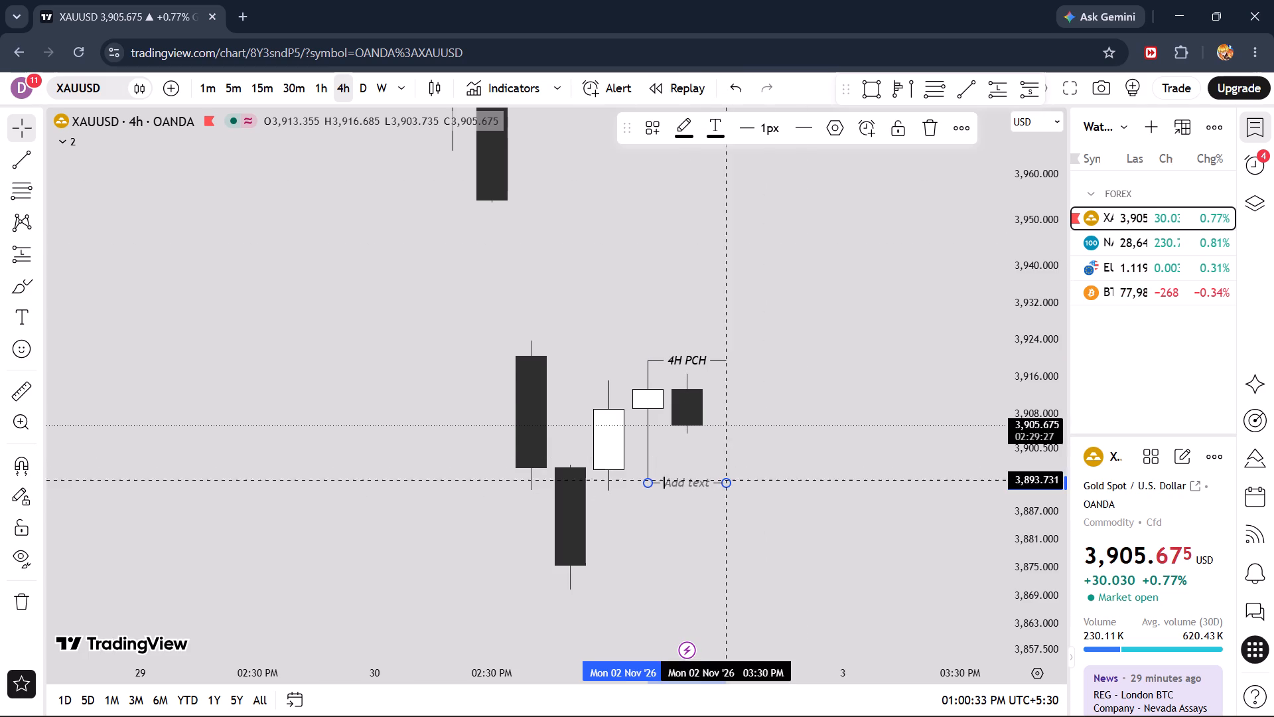
pyautogui.press('4')
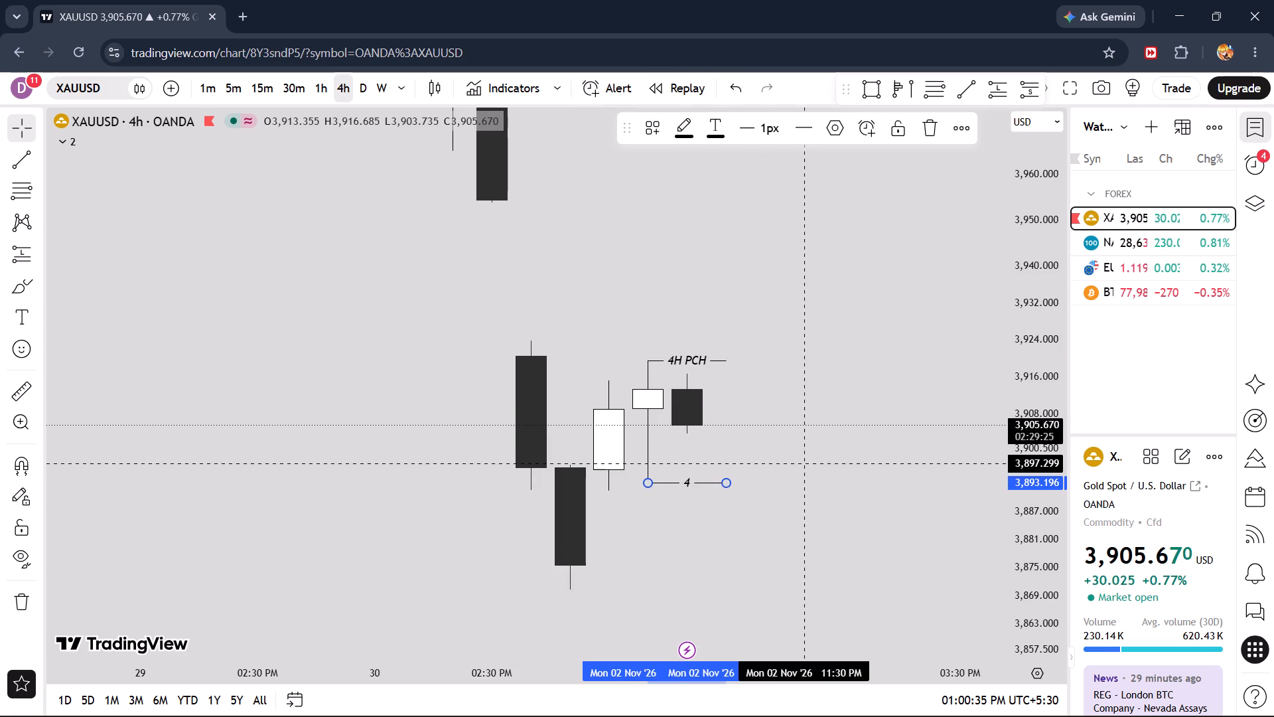
pyautogui.write('H')
pyautogui.press('space')
pyautogui.write('PCL')
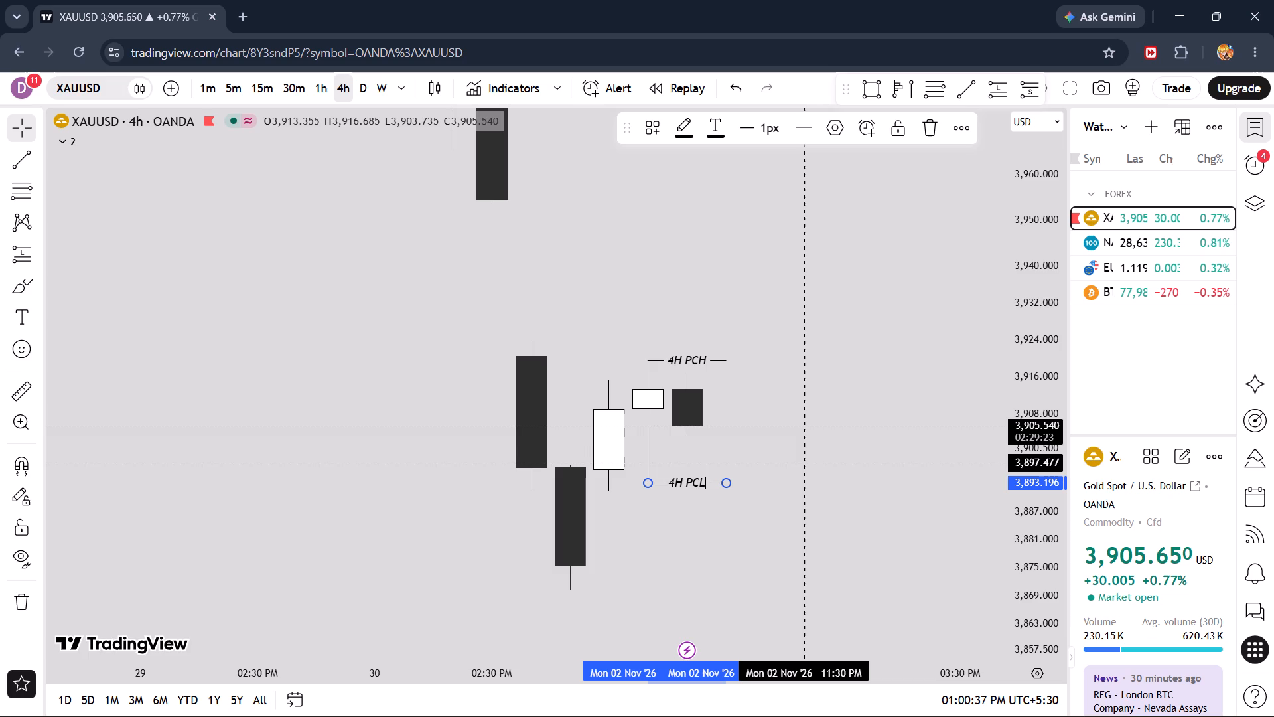
# Save the 4H PCL line as a drawing template named PCL.
pyautogui.click(657, 127)
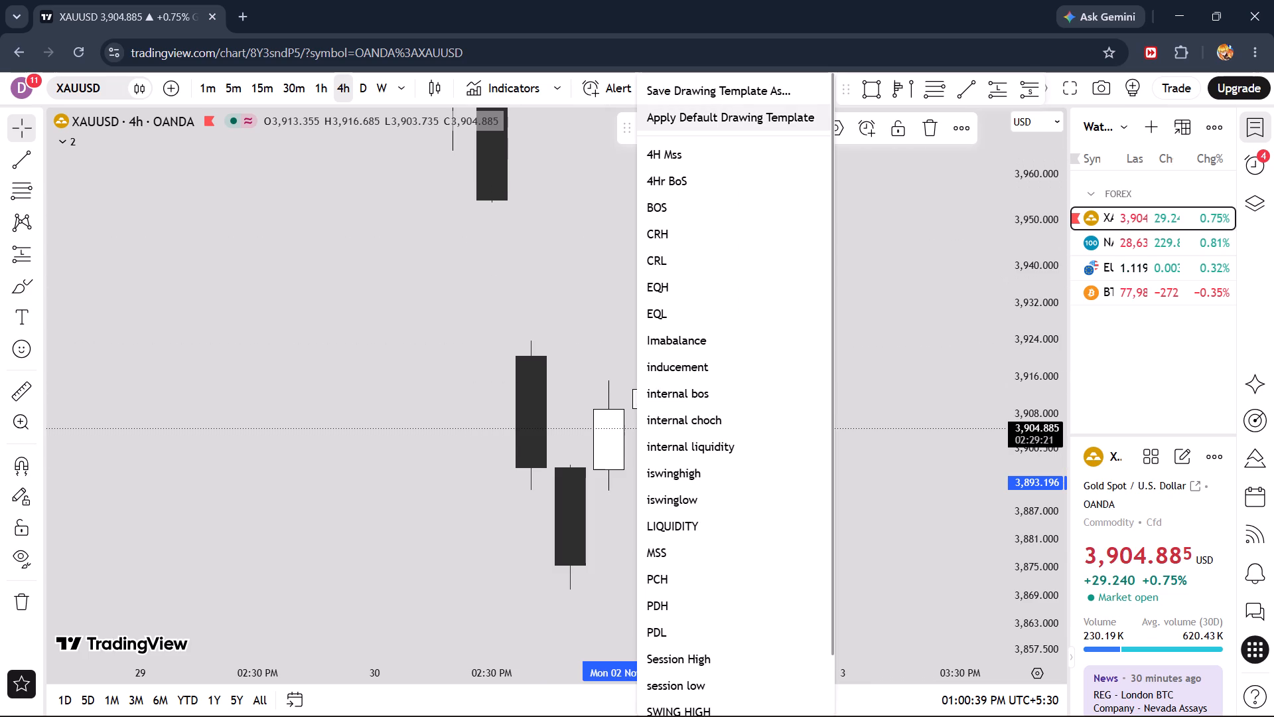
pyautogui.click(697, 94)
pyautogui.write('PCL')
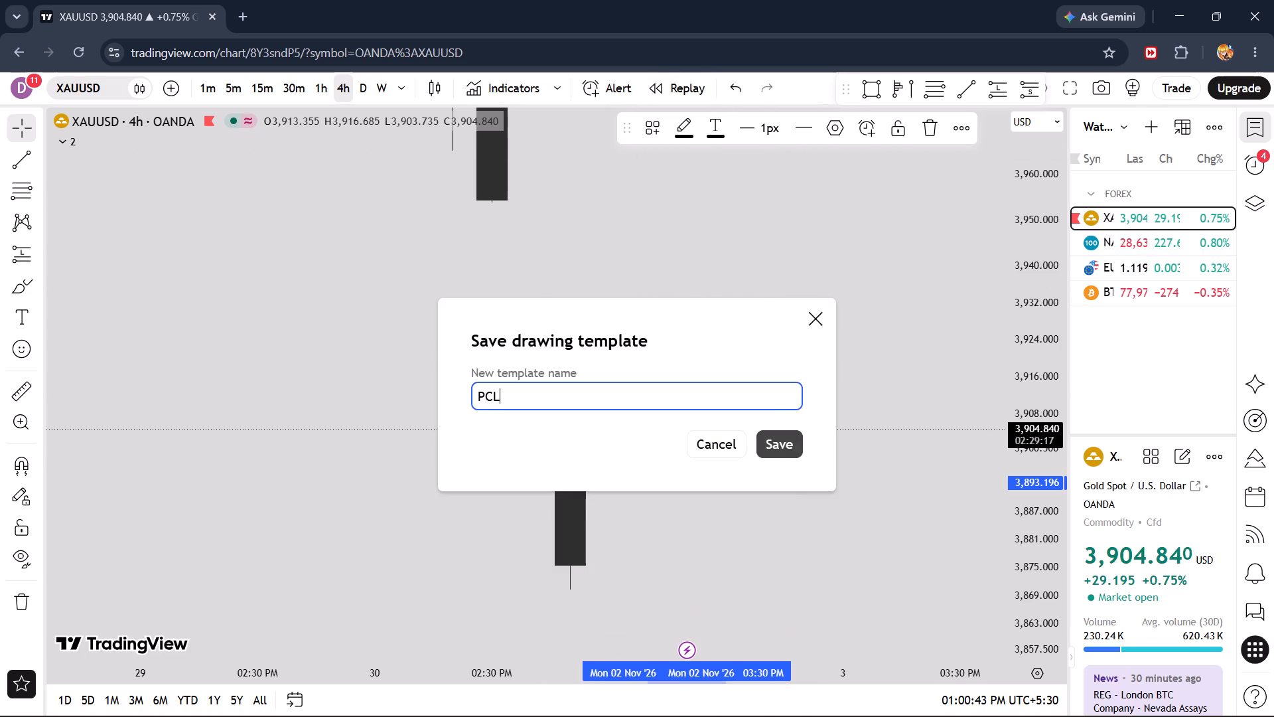
pyautogui.click(776, 447)
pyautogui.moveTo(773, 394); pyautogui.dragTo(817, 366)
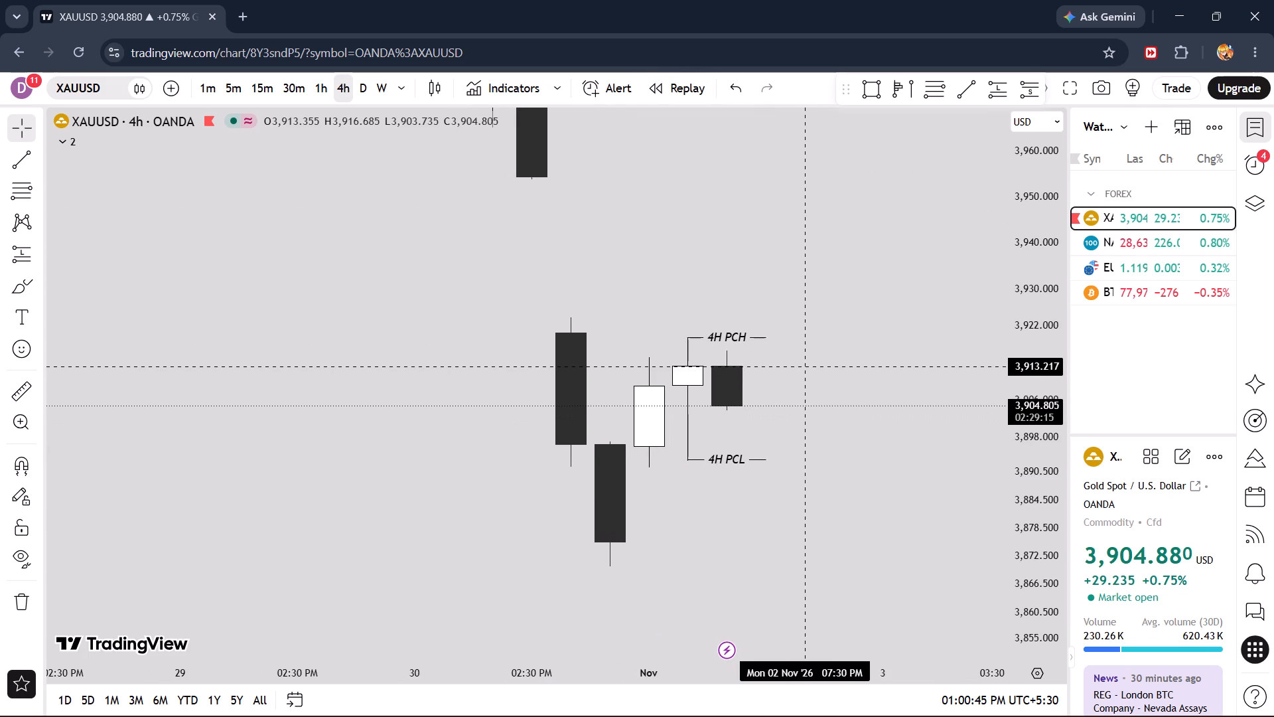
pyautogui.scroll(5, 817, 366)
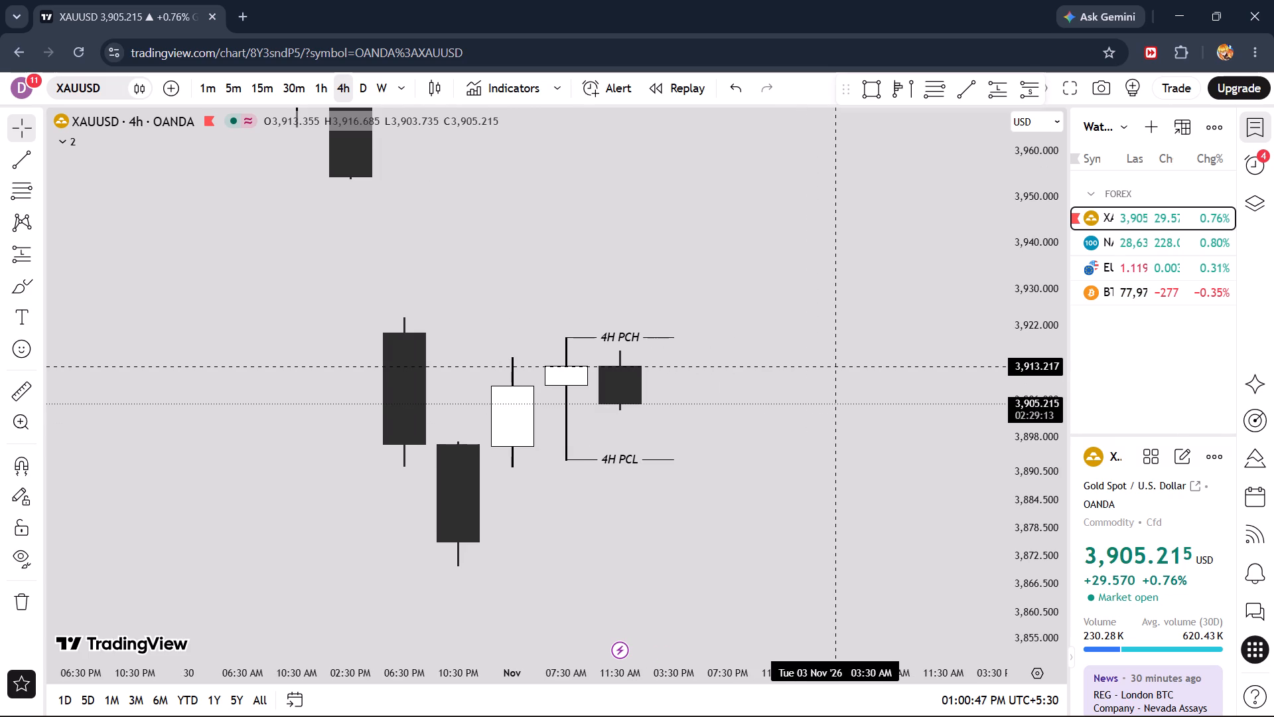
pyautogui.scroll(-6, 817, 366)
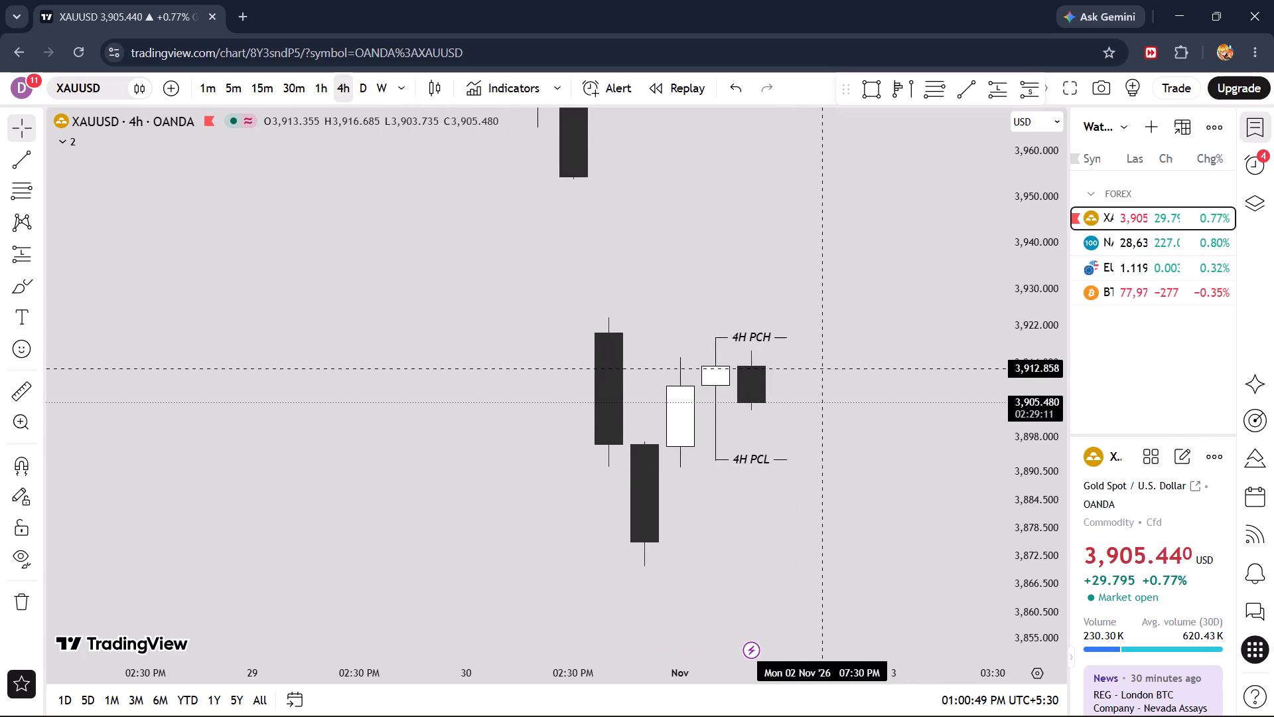
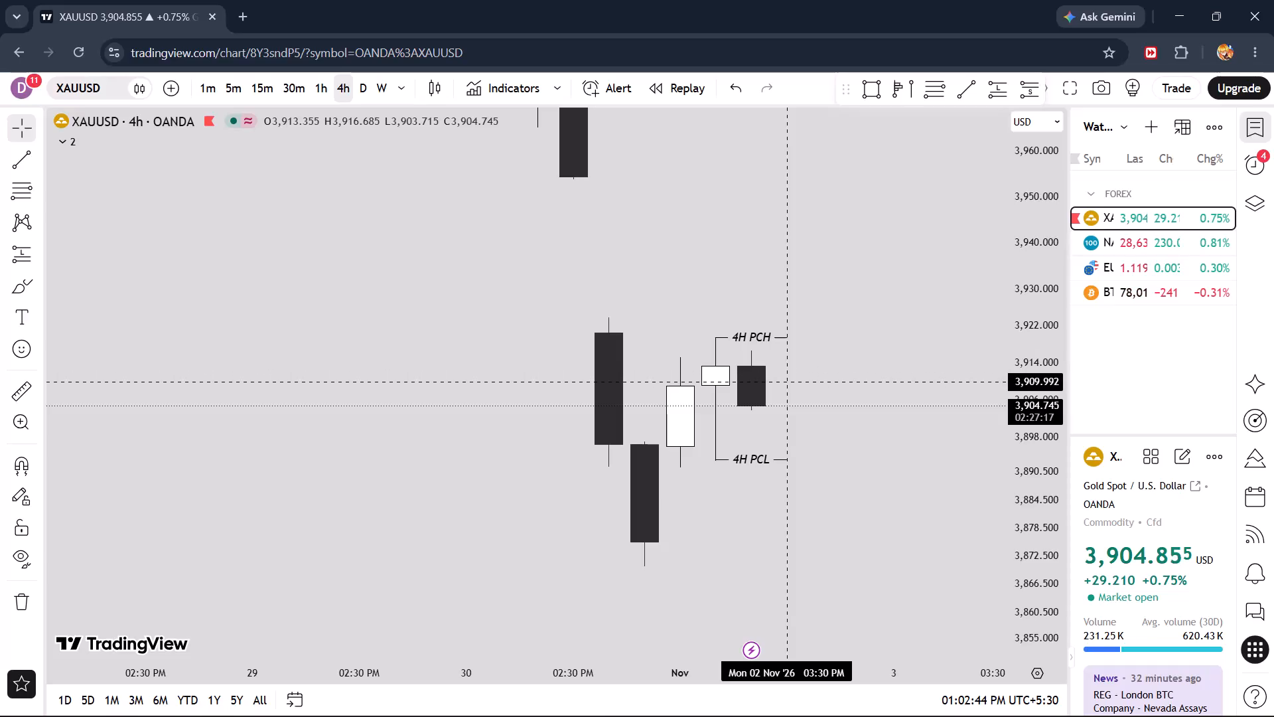
# Examine the 4h candles around the 4H PCH and 4H PCL lines and the decline before them.
pyautogui.moveTo(817, 363); pyautogui.dragTo(763, 412)
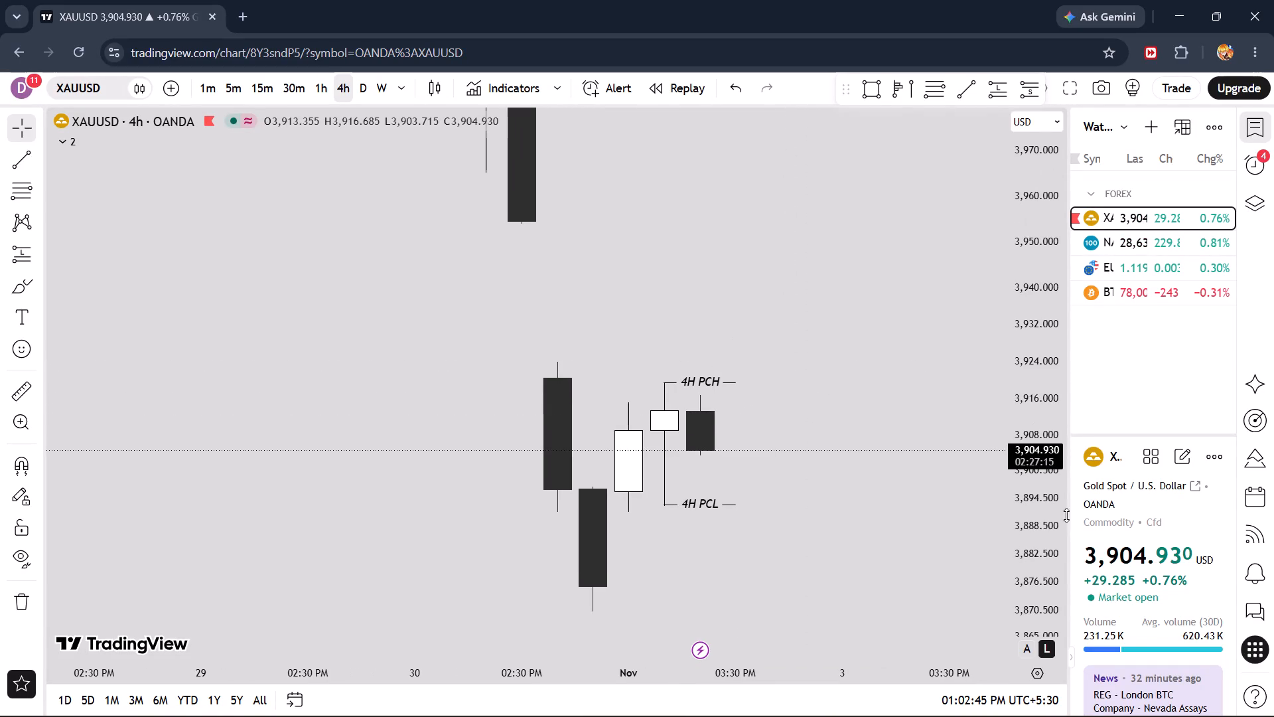
pyautogui.moveTo(1051, 548); pyautogui.dragTo(1050, 500)
pyautogui.scroll(3, 912, 465)
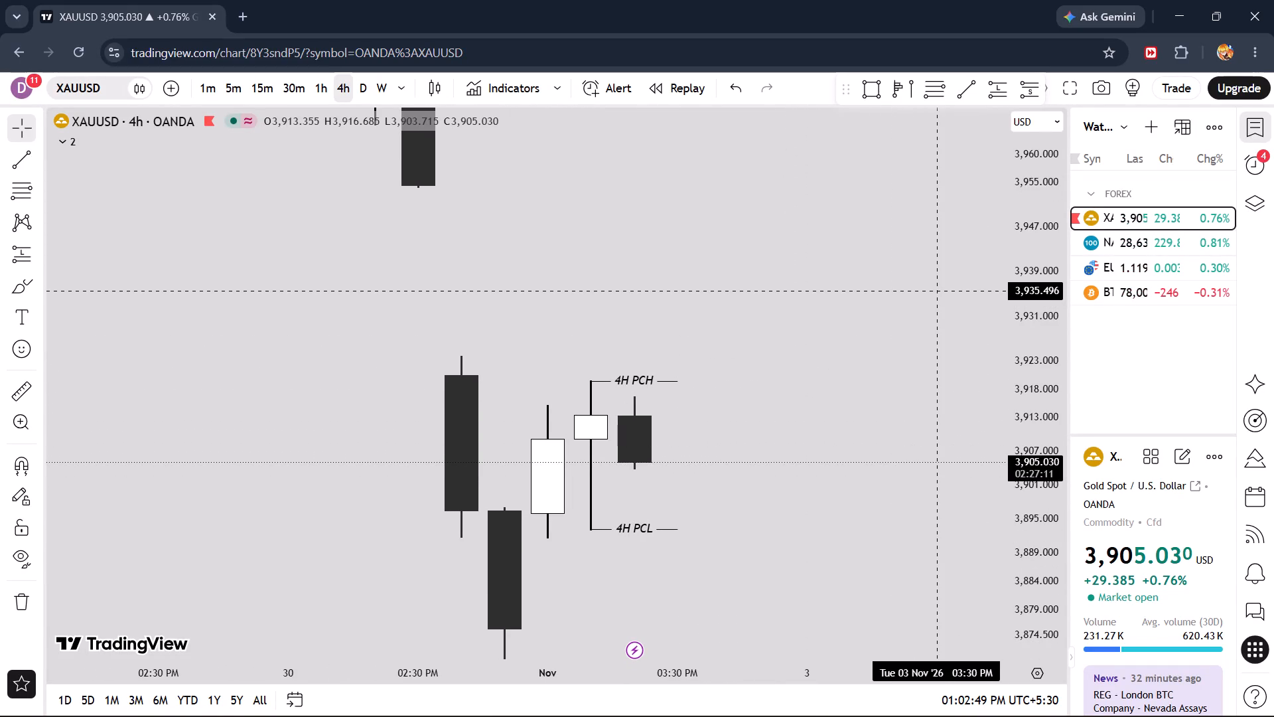
pyautogui.moveTo(750, 406); pyautogui.dragTo(839, 313)
pyautogui.scroll(-3, 839, 313)
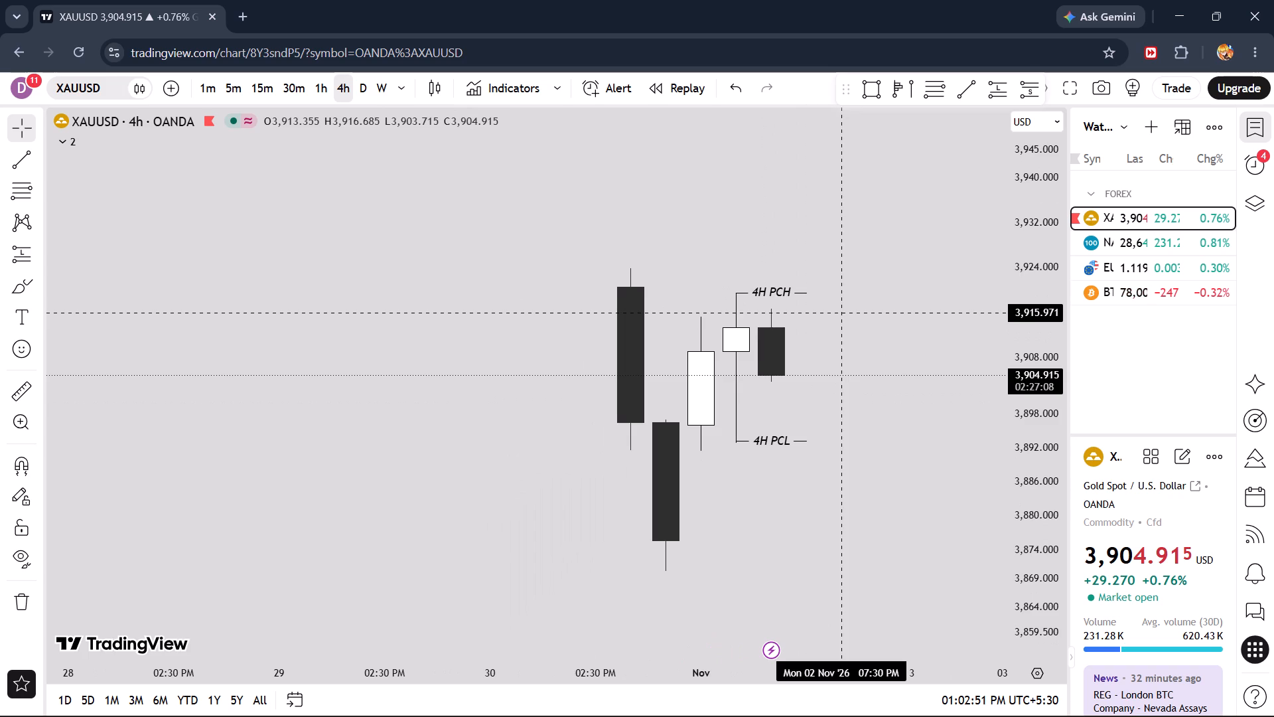
pyautogui.moveTo(1020, 242); pyautogui.dragTo(1014, 372)
pyautogui.moveTo(854, 329); pyautogui.dragTo(845, 333)
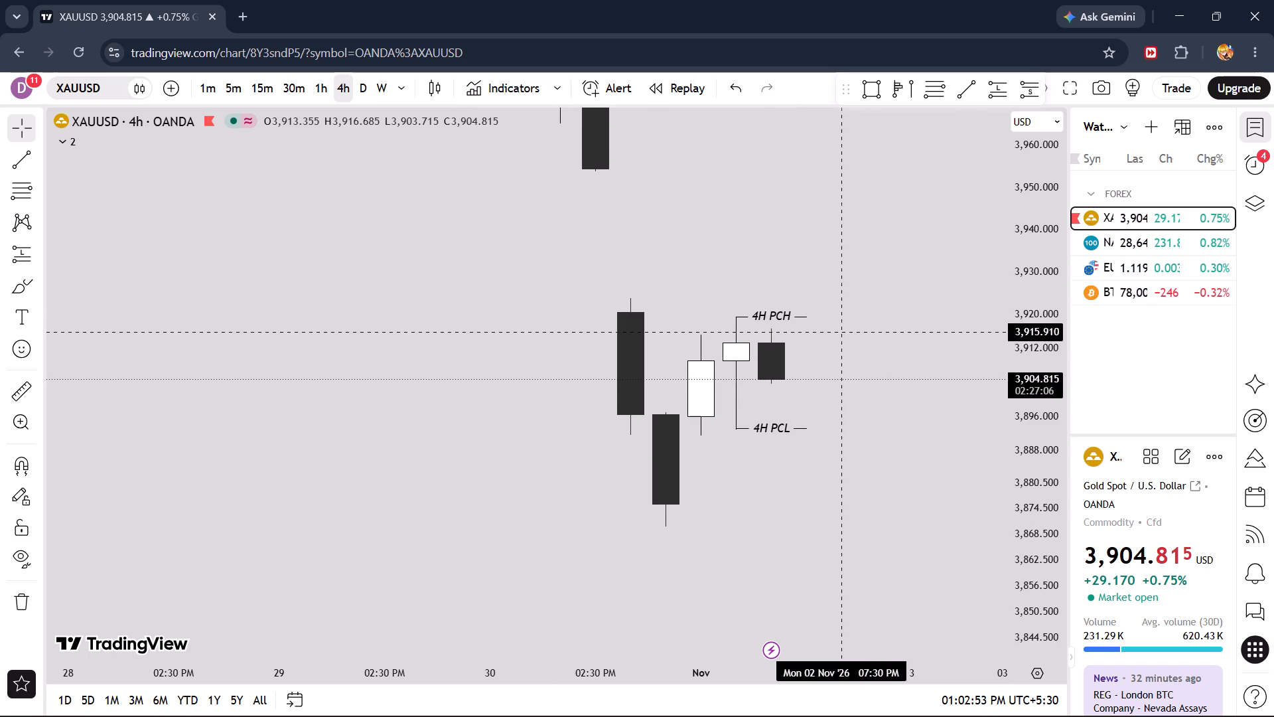
pyautogui.moveTo(845, 333); pyautogui.dragTo(760, 347)
pyautogui.moveTo(760, 376); pyautogui.dragTo(719, 401)
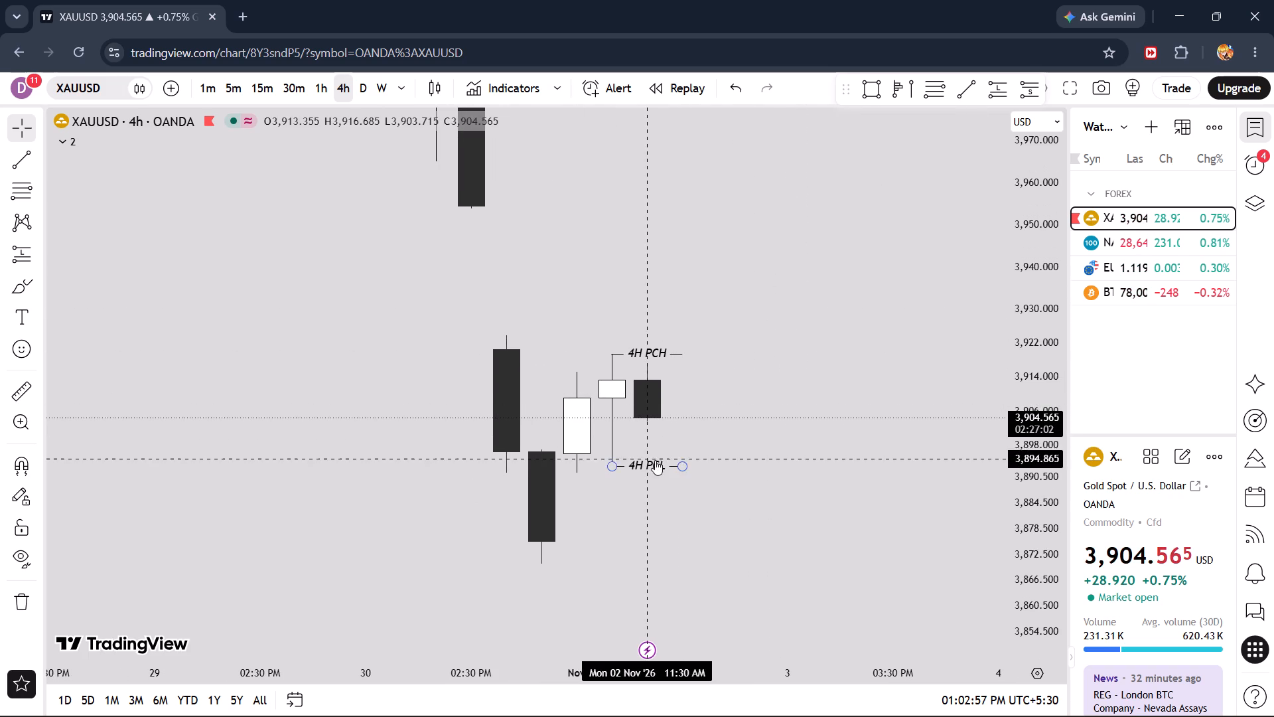
pyautogui.moveTo(716, 398); pyautogui.dragTo(683, 414)
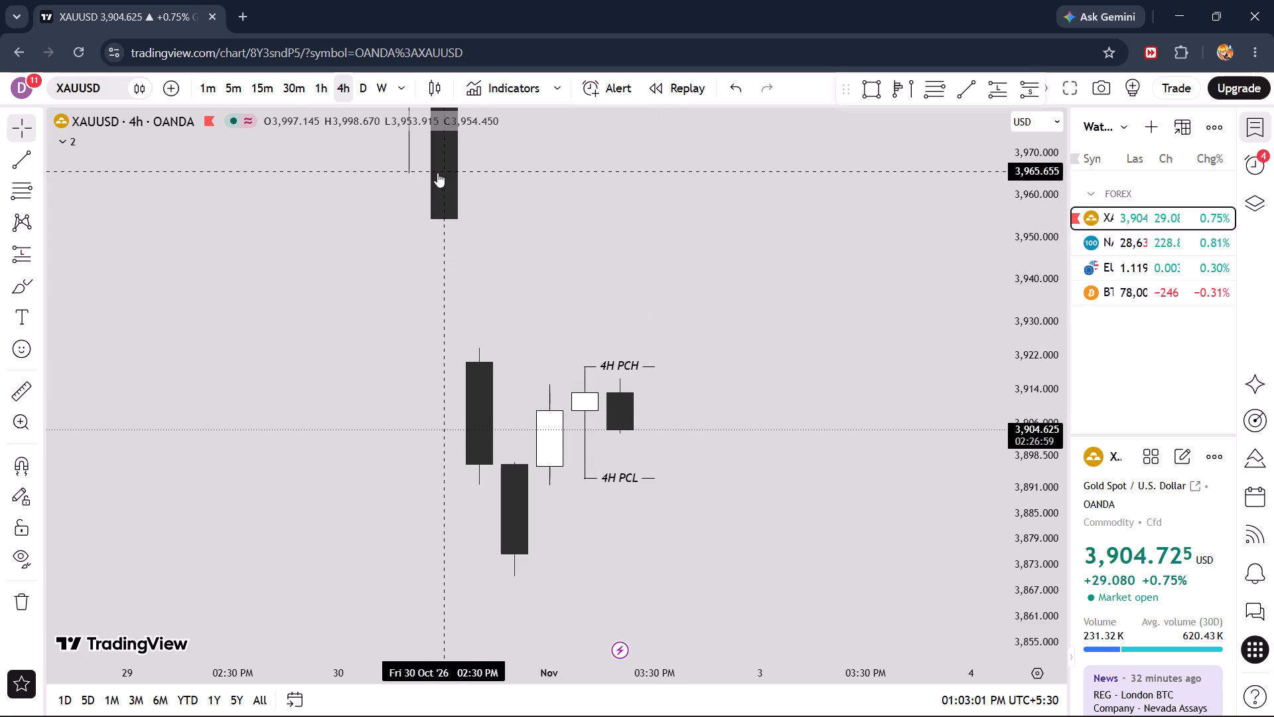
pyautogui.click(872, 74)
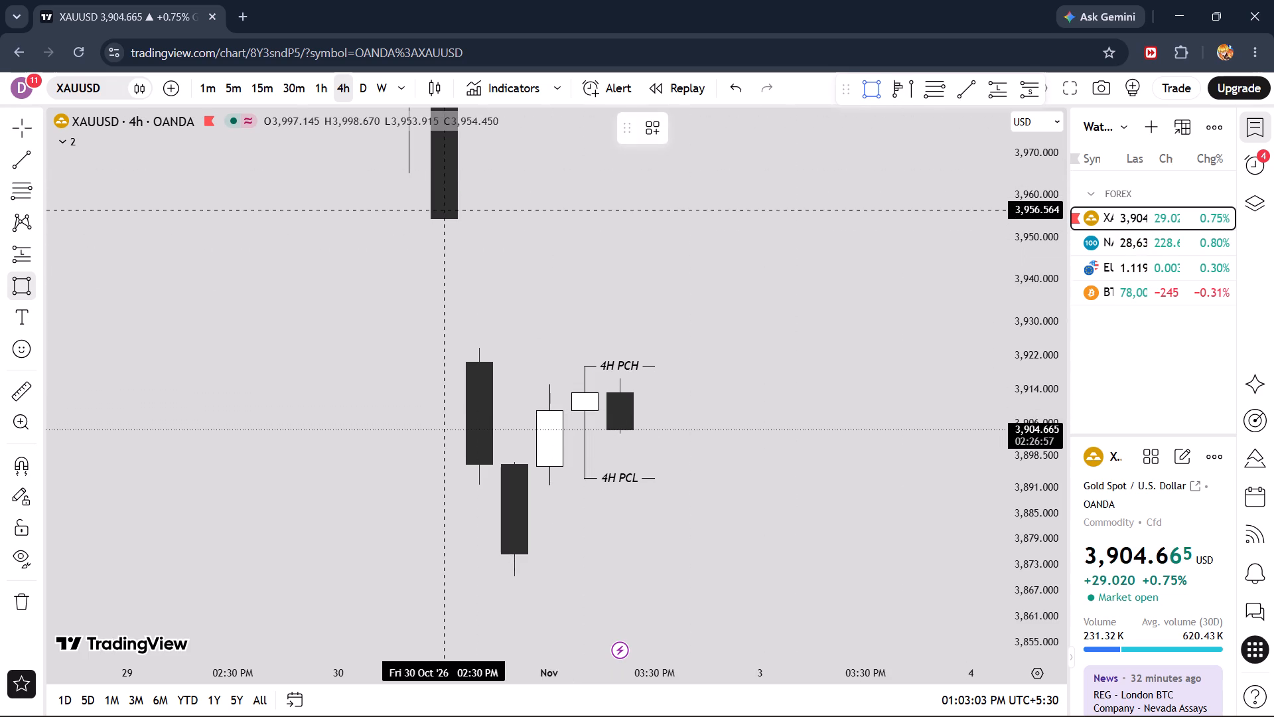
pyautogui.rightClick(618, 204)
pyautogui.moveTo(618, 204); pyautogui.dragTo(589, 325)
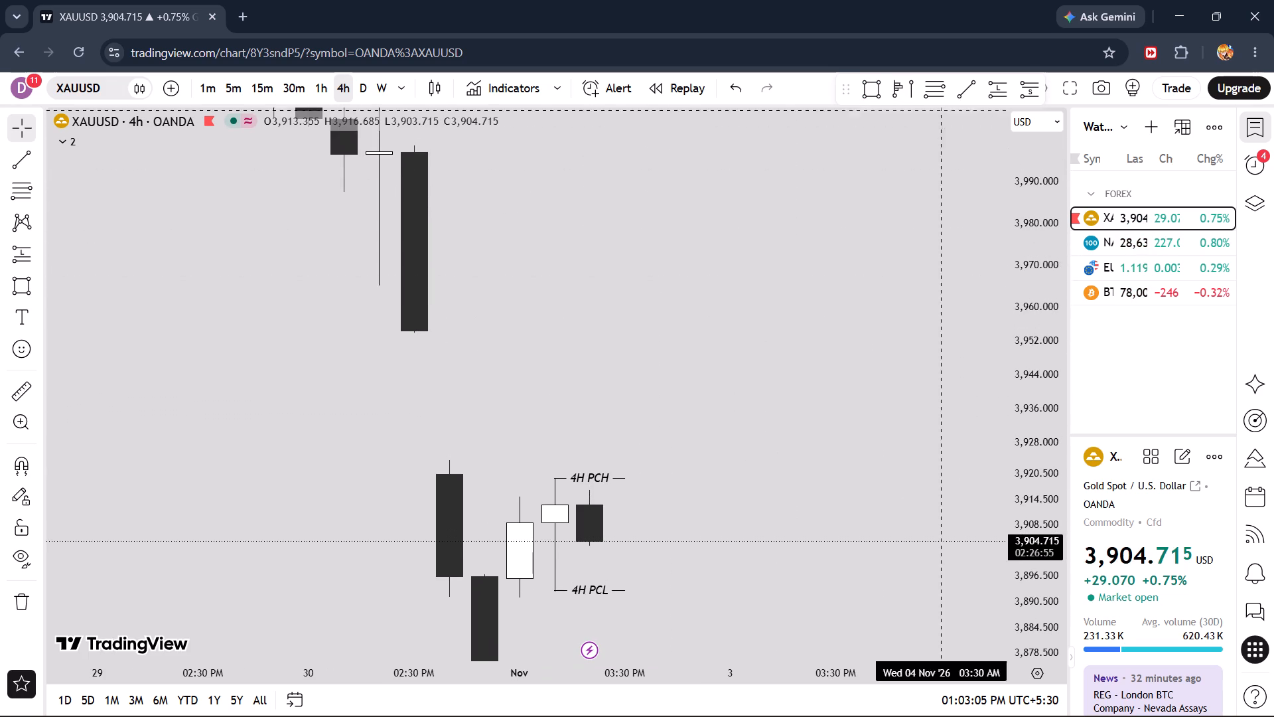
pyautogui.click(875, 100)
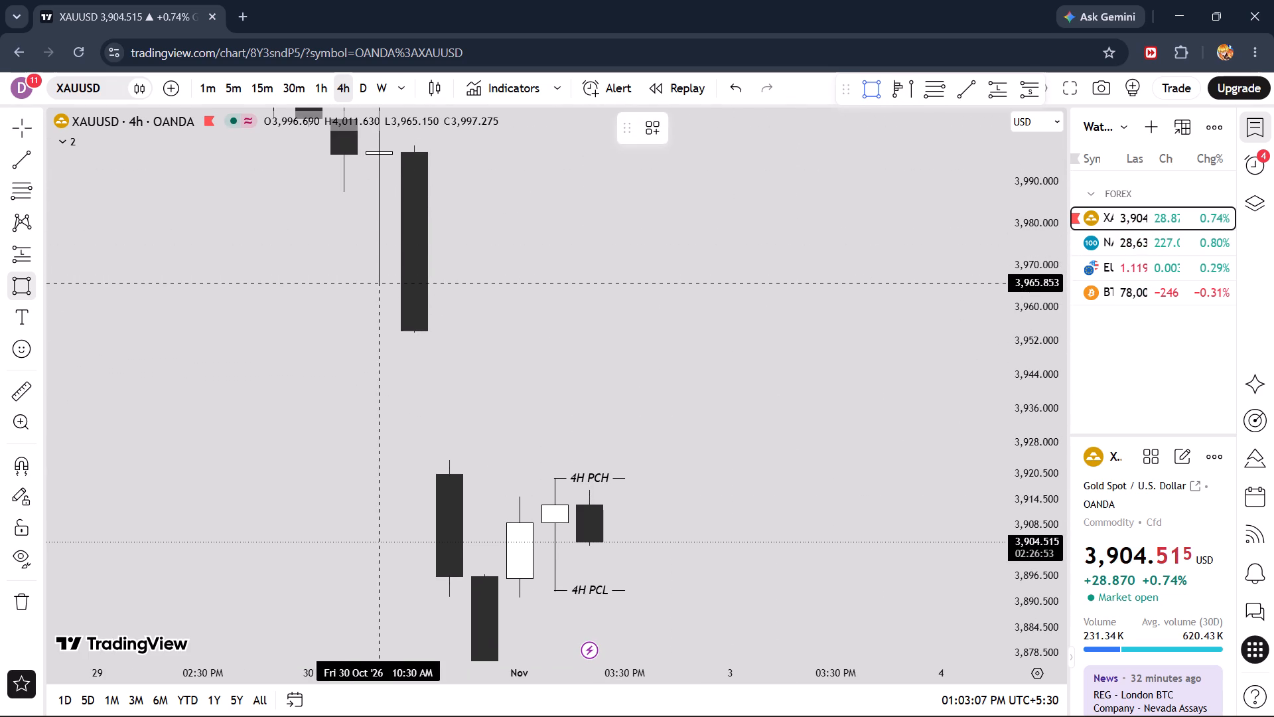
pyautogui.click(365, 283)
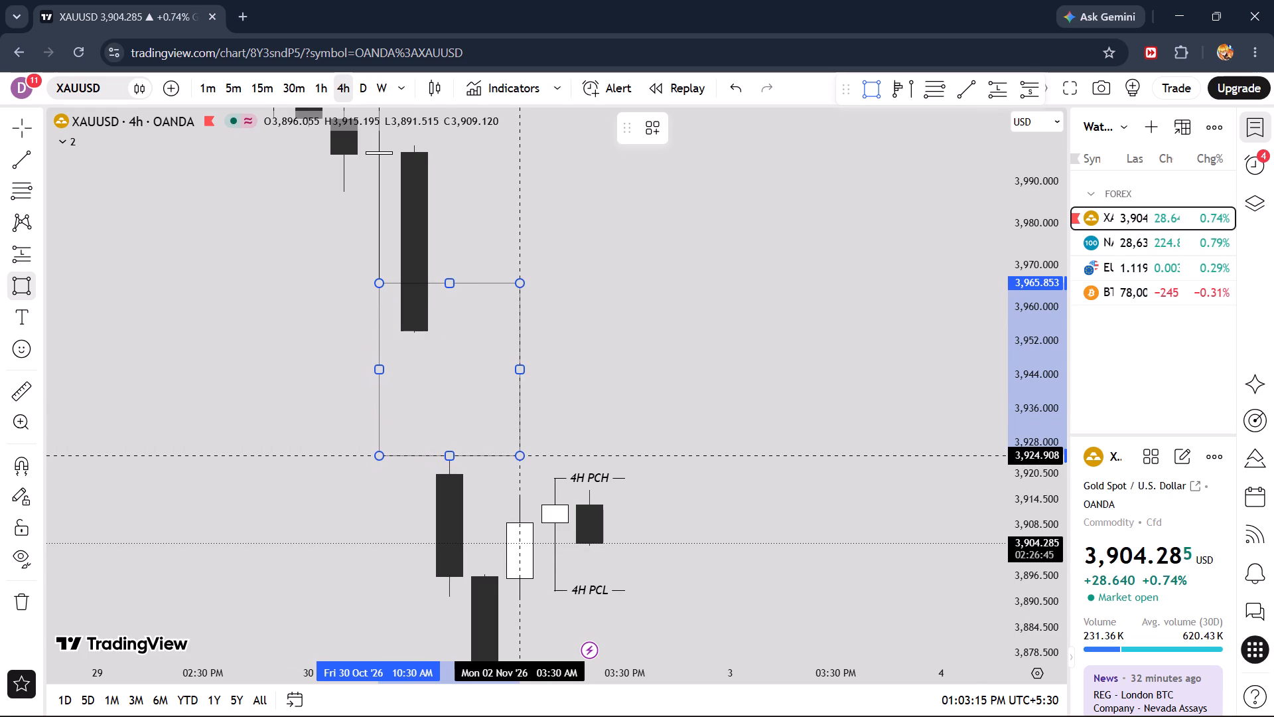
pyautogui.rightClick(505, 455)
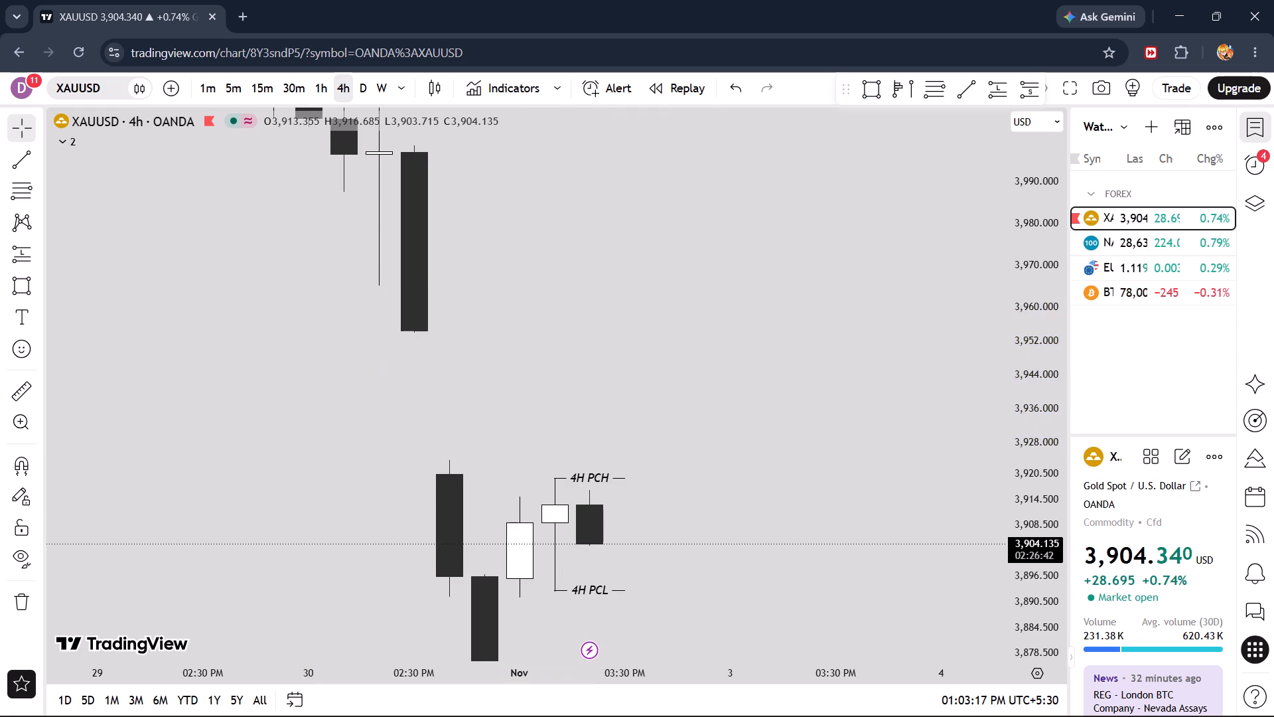
# Switch the chart to the 1h timeframe and shift the 4H PCH line along time to start at the candle that made the high.
pyautogui.moveTo(505, 455); pyautogui.dragTo(522, 296)
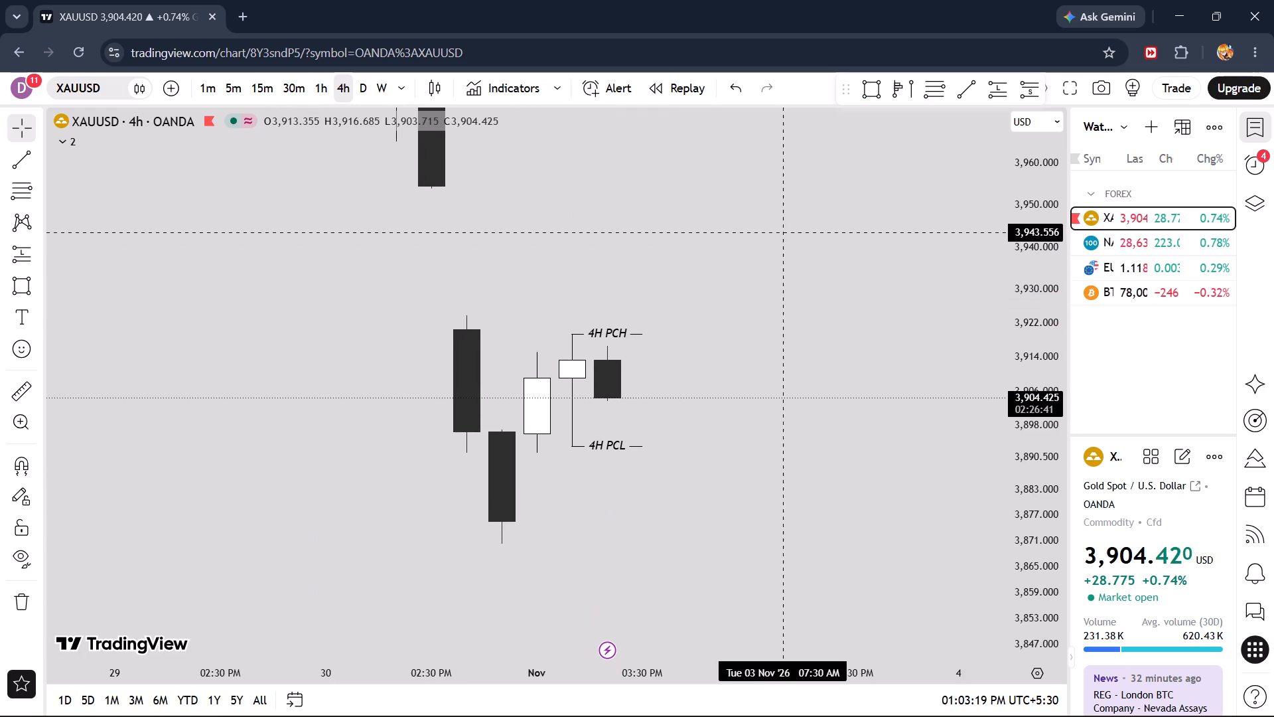
pyautogui.moveTo(777, 232); pyautogui.dragTo(681, 214)
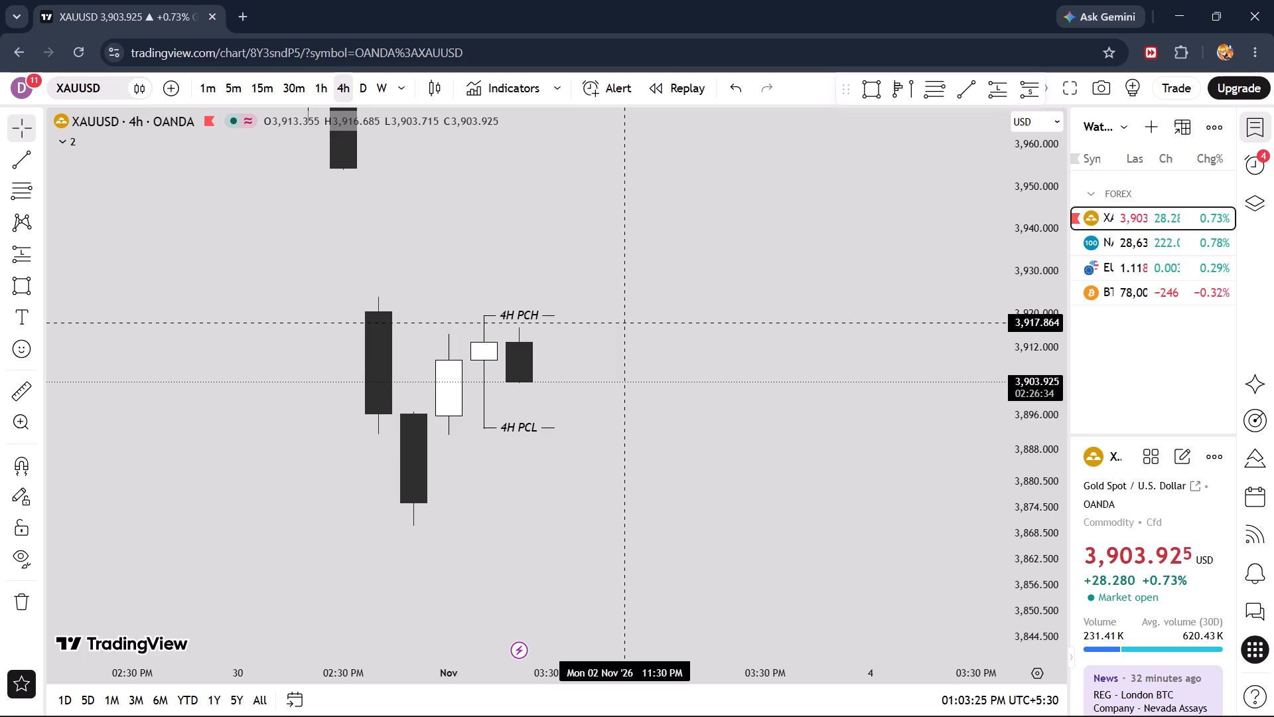
pyautogui.click(315, 93)
pyautogui.scroll(-7, 426, 421)
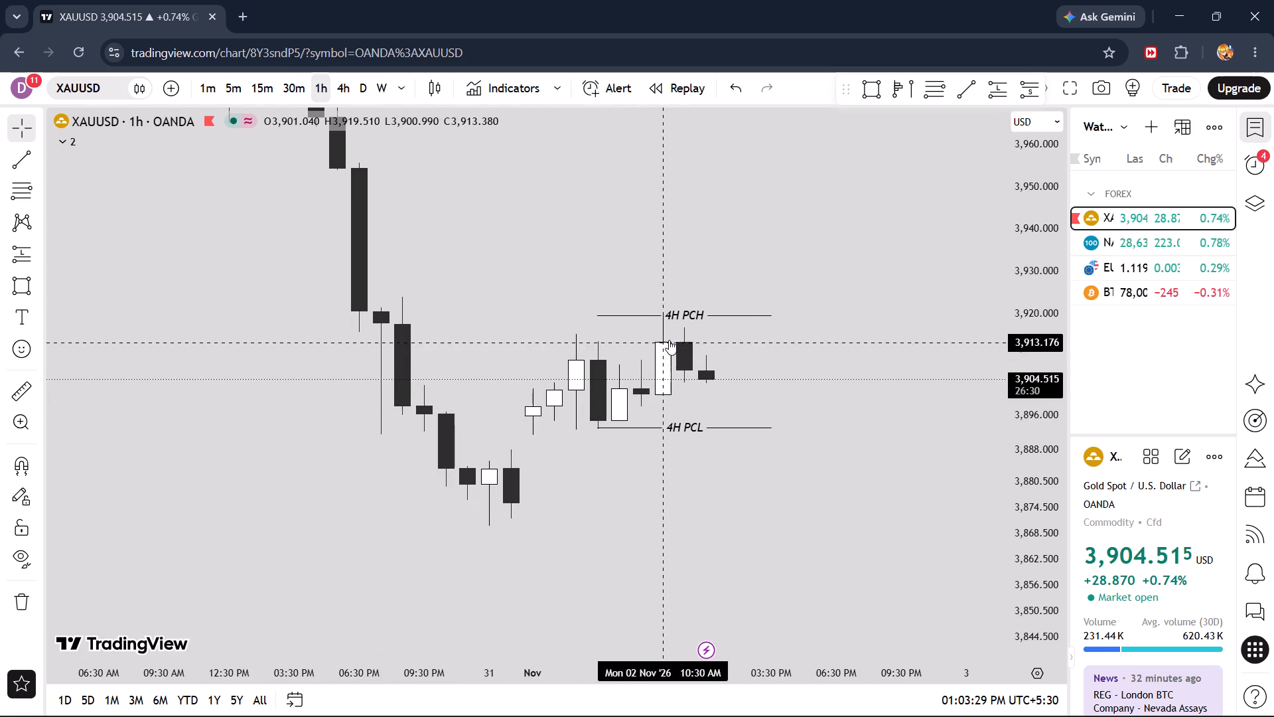
pyautogui.moveTo(697, 313); pyautogui.dragTo(765, 313)
pyautogui.click(814, 412)
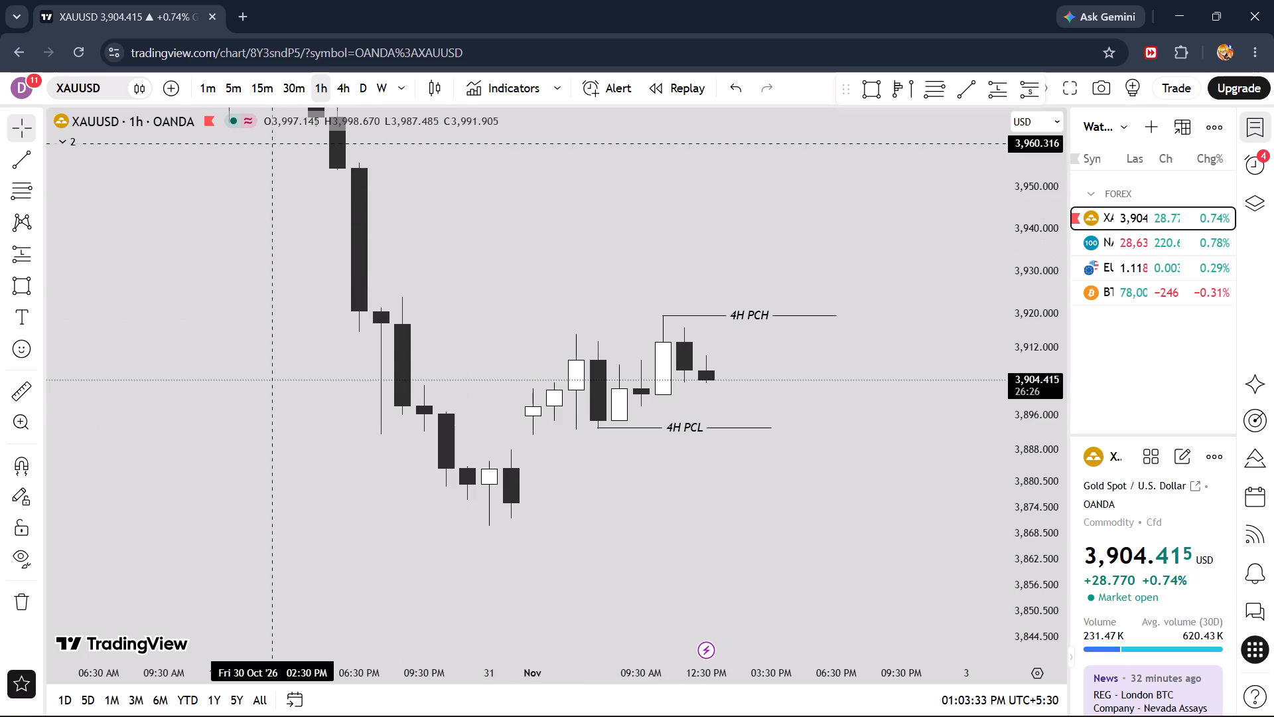
# Switch the chart to 15m and shift the 4H PCL line along time to start at the 08:15 AM candle that made the low.
pyautogui.click(290, 84)
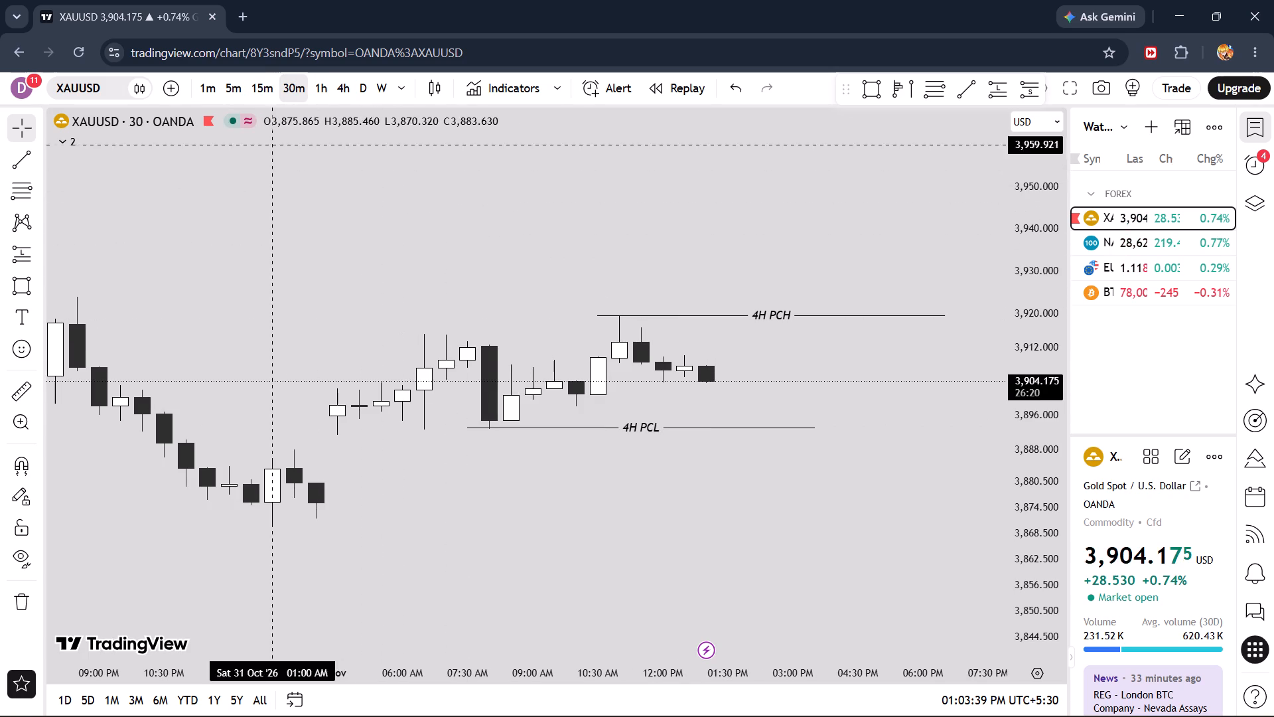
pyautogui.click(315, 90)
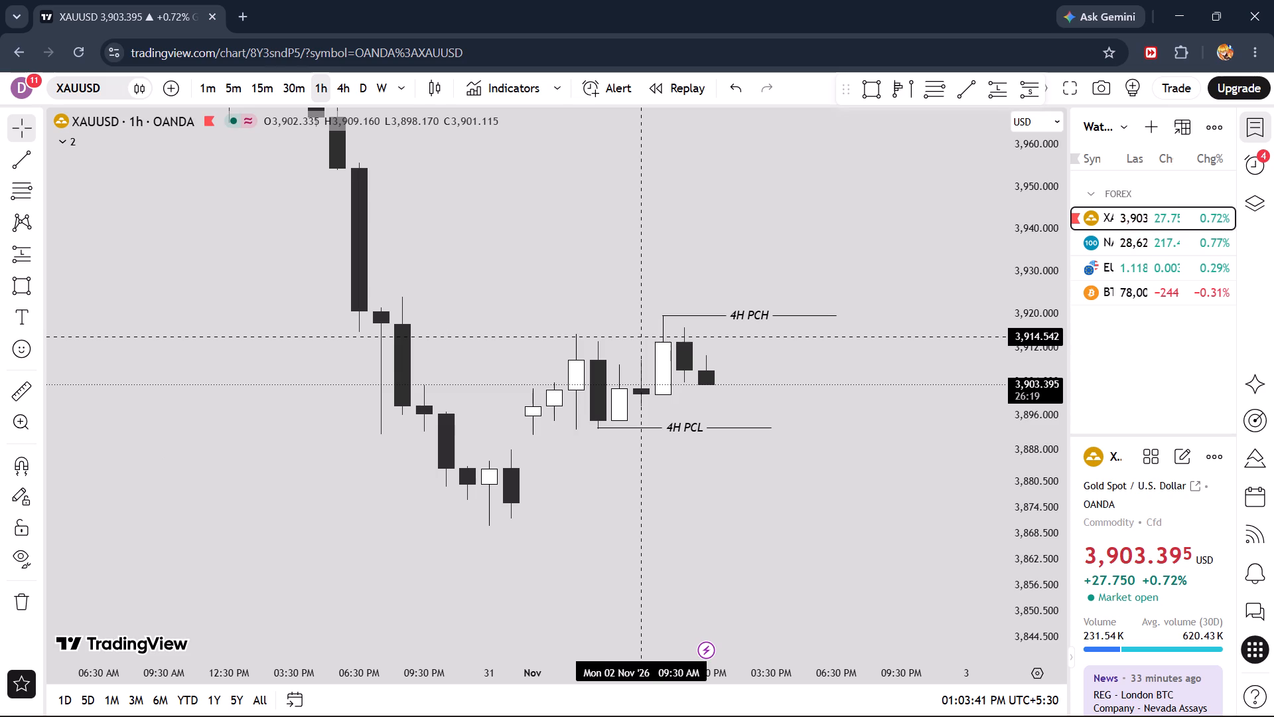
pyautogui.click(275, 80)
pyautogui.scroll(-8, 397, 336)
pyautogui.scroll(-8, 679, 393)
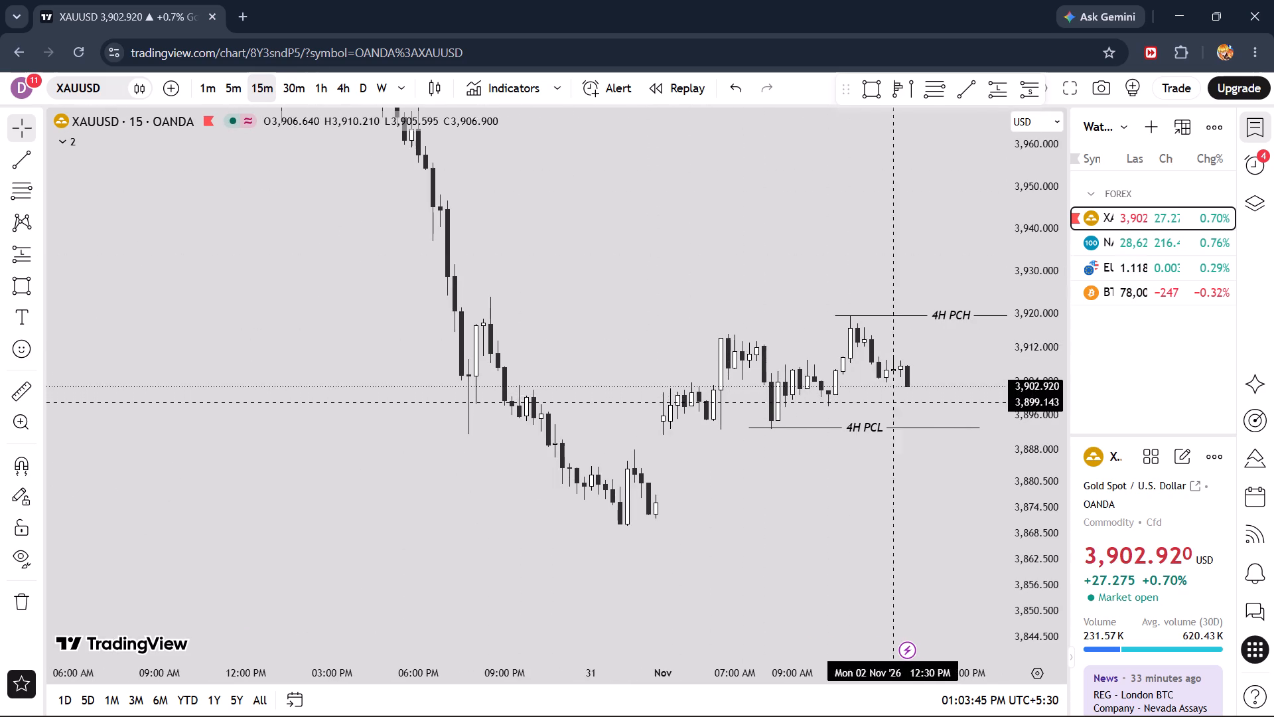
pyautogui.moveTo(926, 392); pyautogui.dragTo(806, 418)
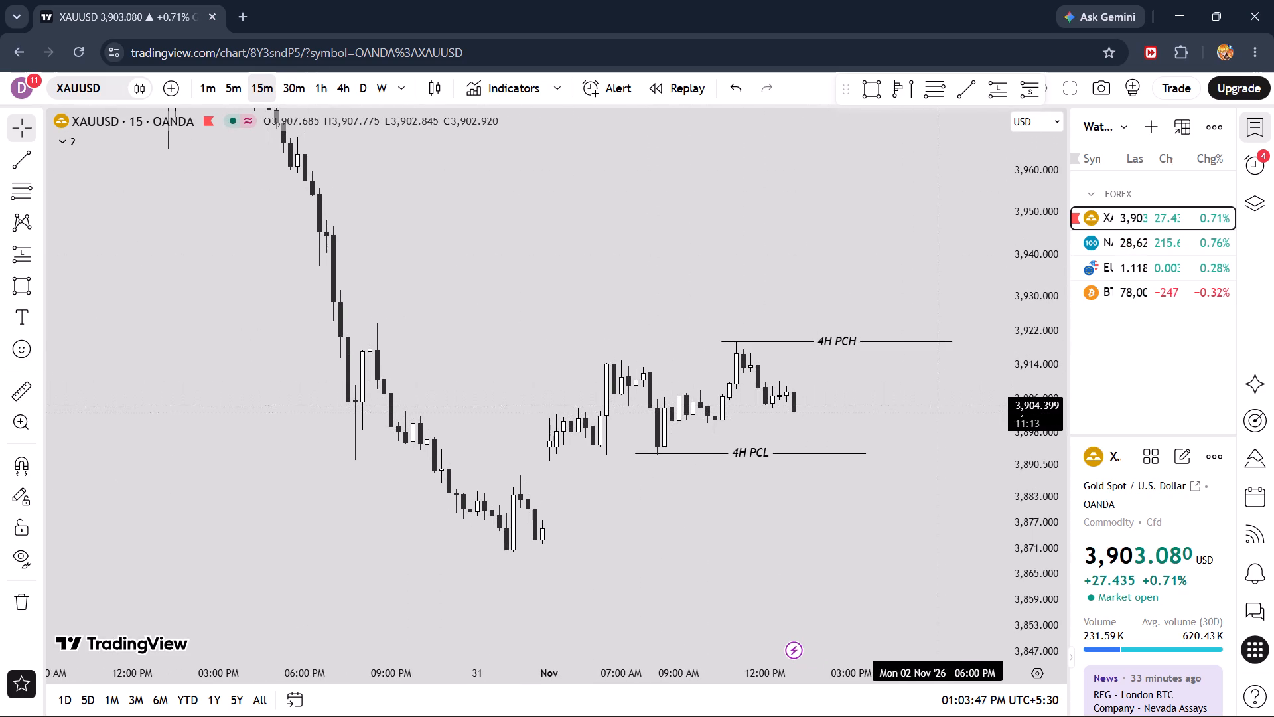
pyautogui.moveTo(1030, 547); pyautogui.dragTo(1044, 181)
pyautogui.moveTo(879, 408); pyautogui.dragTo(864, 404)
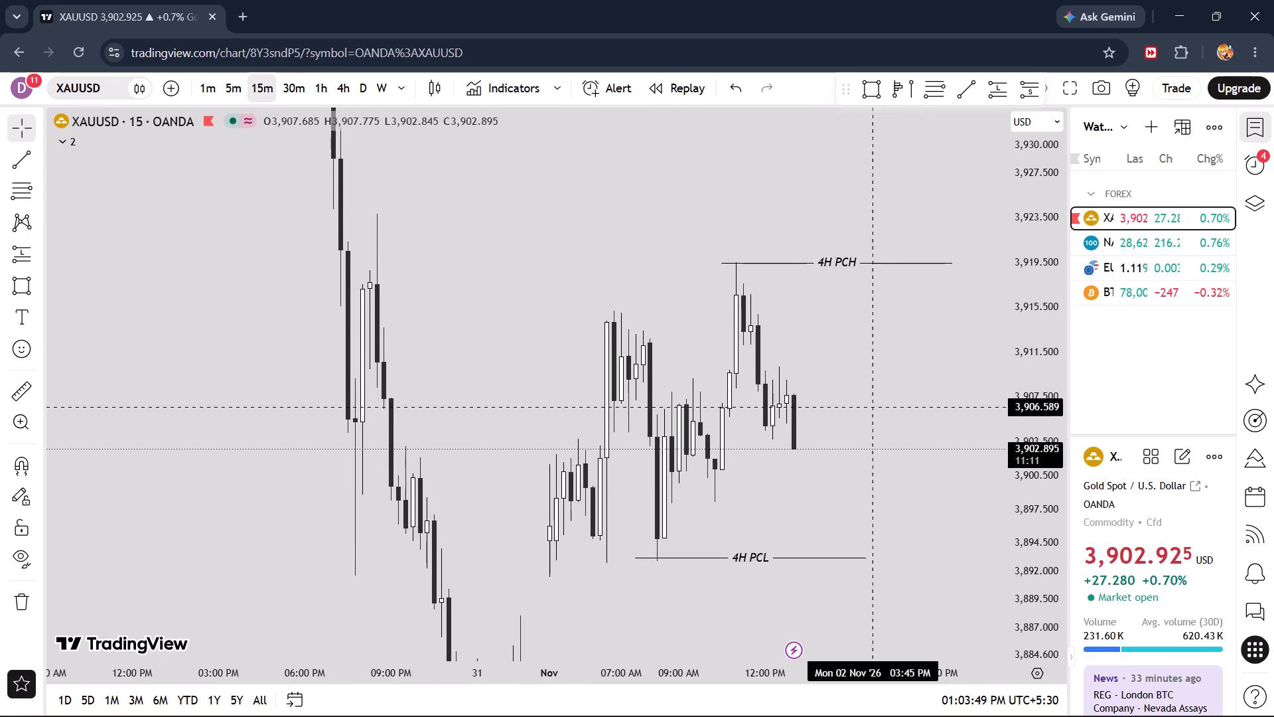
pyautogui.moveTo(864, 404); pyautogui.dragTo(743, 363)
pyautogui.moveTo(628, 513); pyautogui.dragTo(651, 513)
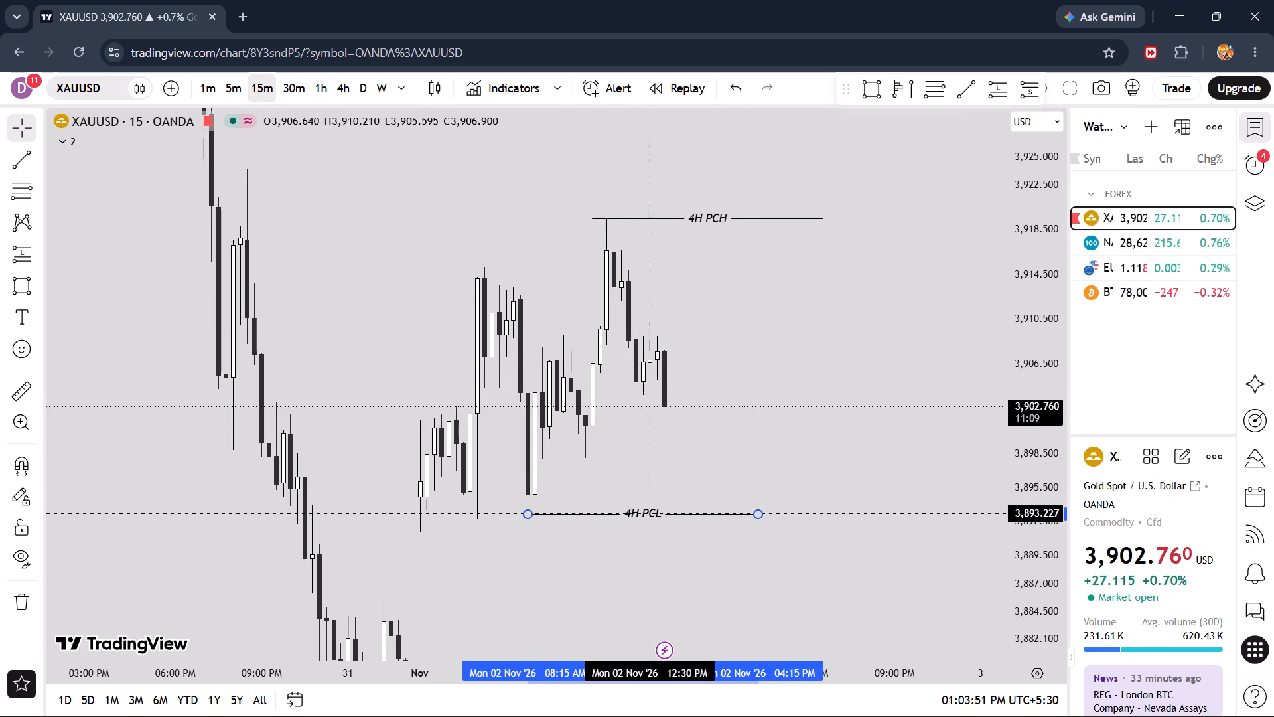
pyautogui.moveTo(651, 513); pyautogui.dragTo(655, 515)
pyautogui.moveTo(648, 517); pyautogui.dragTo(642, 516)
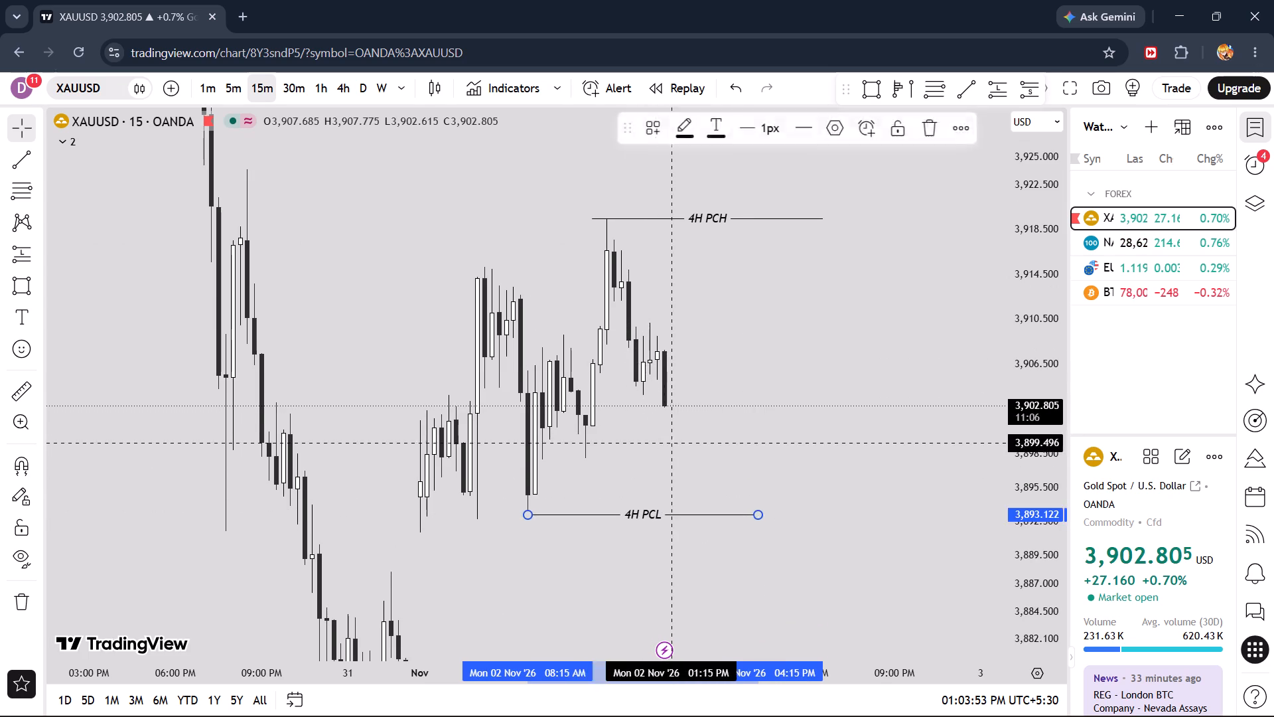
pyautogui.click(669, 440)
# Shift the 4H PCH line along time to start at the 11:00 AM candle that made the high.
pyautogui.moveTo(814, 343); pyautogui.dragTo(808, 409)
pyautogui.moveTo(710, 276); pyautogui.dragTo(715, 276)
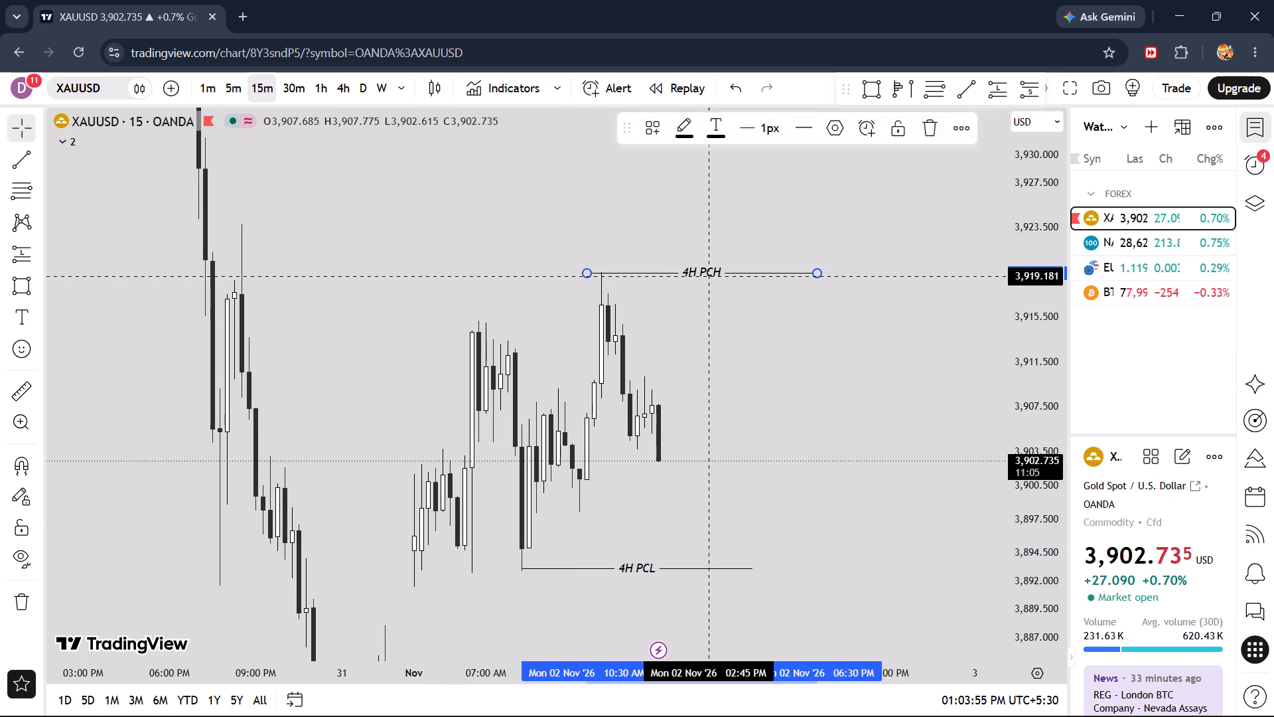
pyautogui.moveTo(715, 276); pyautogui.dragTo(721, 276)
pyautogui.click(741, 329)
pyautogui.moveTo(741, 329); pyautogui.dragTo(738, 357)
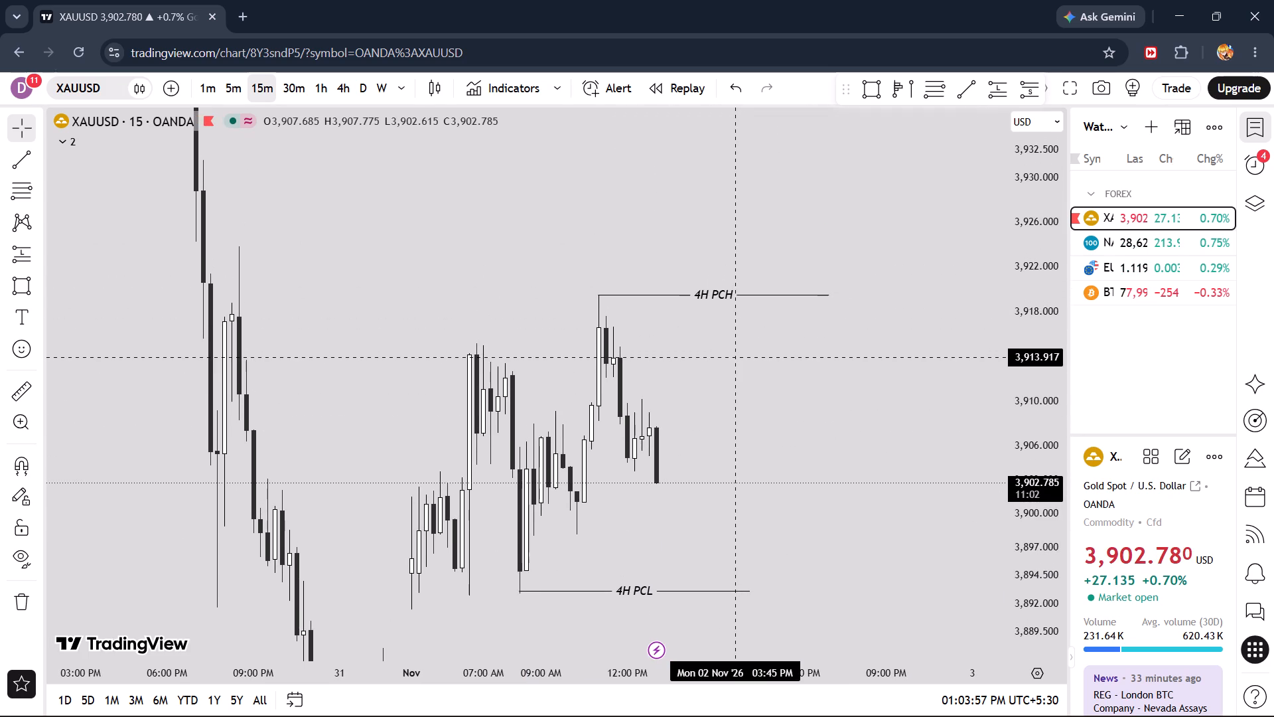
# Draw a horizontal trend line at about 3,915.4 from the 06:45 AM swing high to the 11:00 AM candle that breaks it.
pyautogui.click(967, 81)
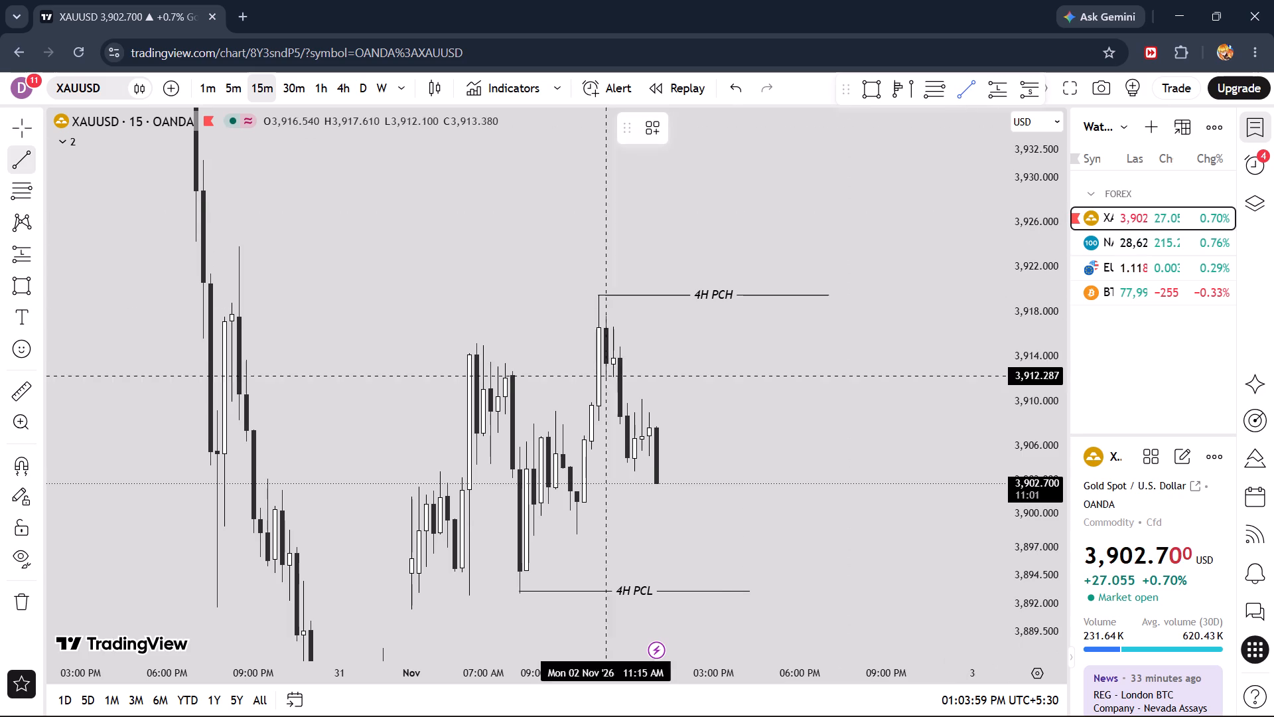
pyautogui.click(477, 341)
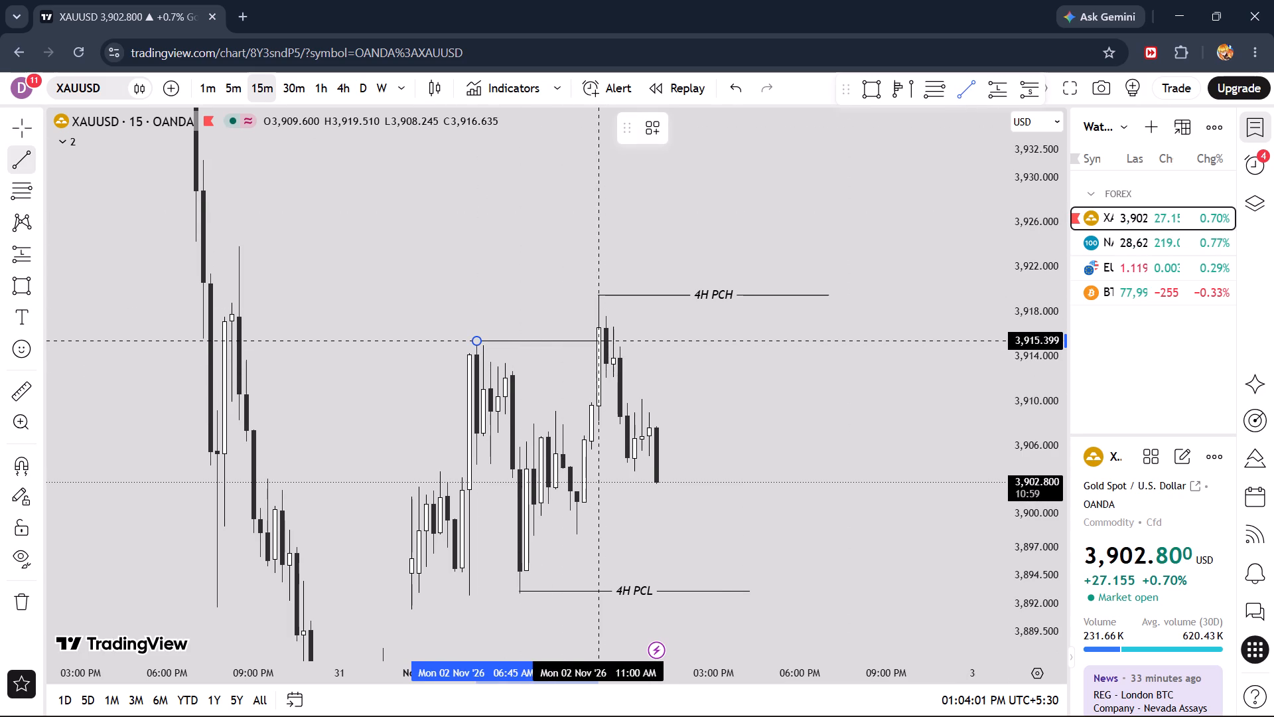
pyautogui.keyDown('shift'); pyautogui.click(595, 347); pyautogui.keyUp('shift')
pyautogui.rightClick(804, 358)
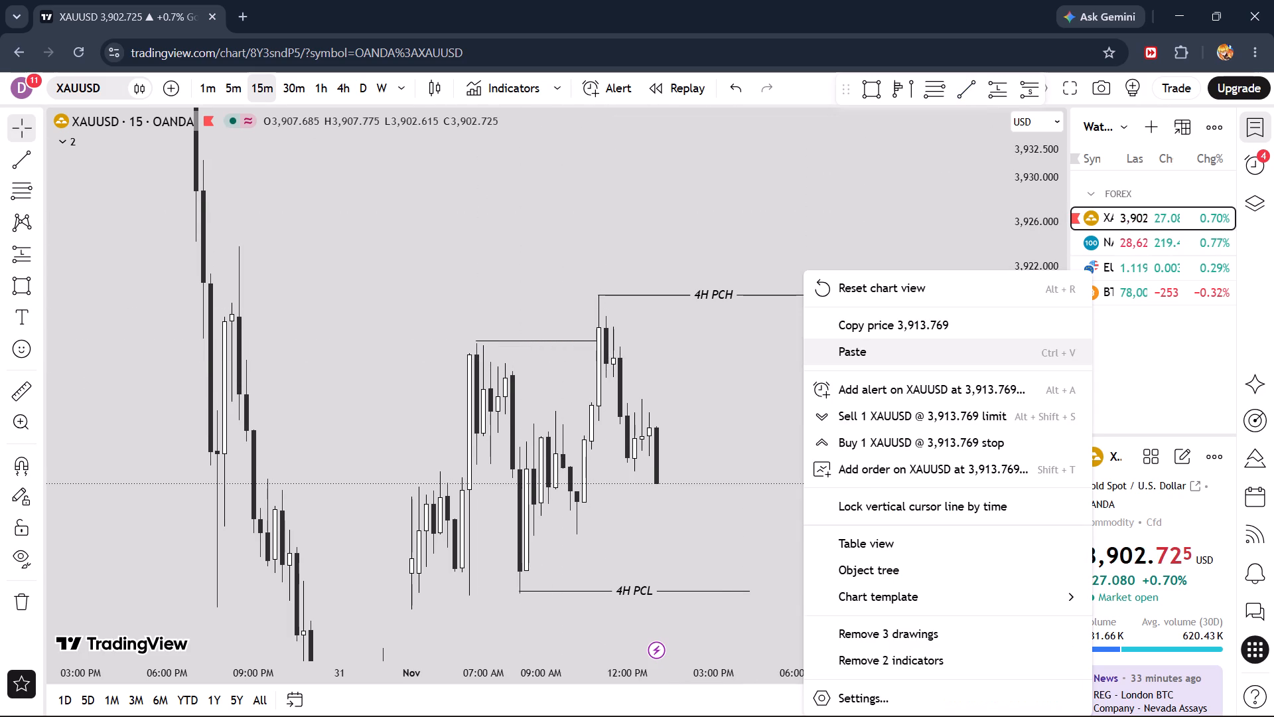
pyautogui.click(500, 247)
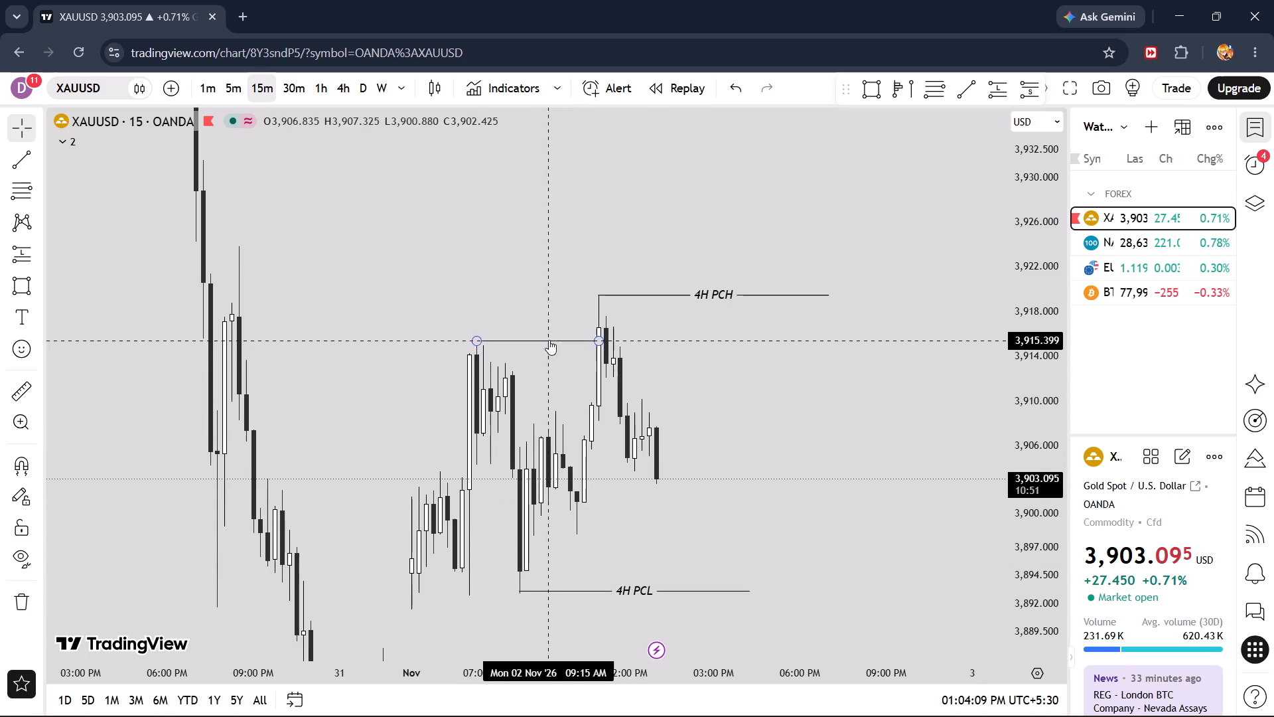
# Apply the BOS drawing template to the trend line at the 06:45 AM swing high.
pyautogui.click(530, 342)
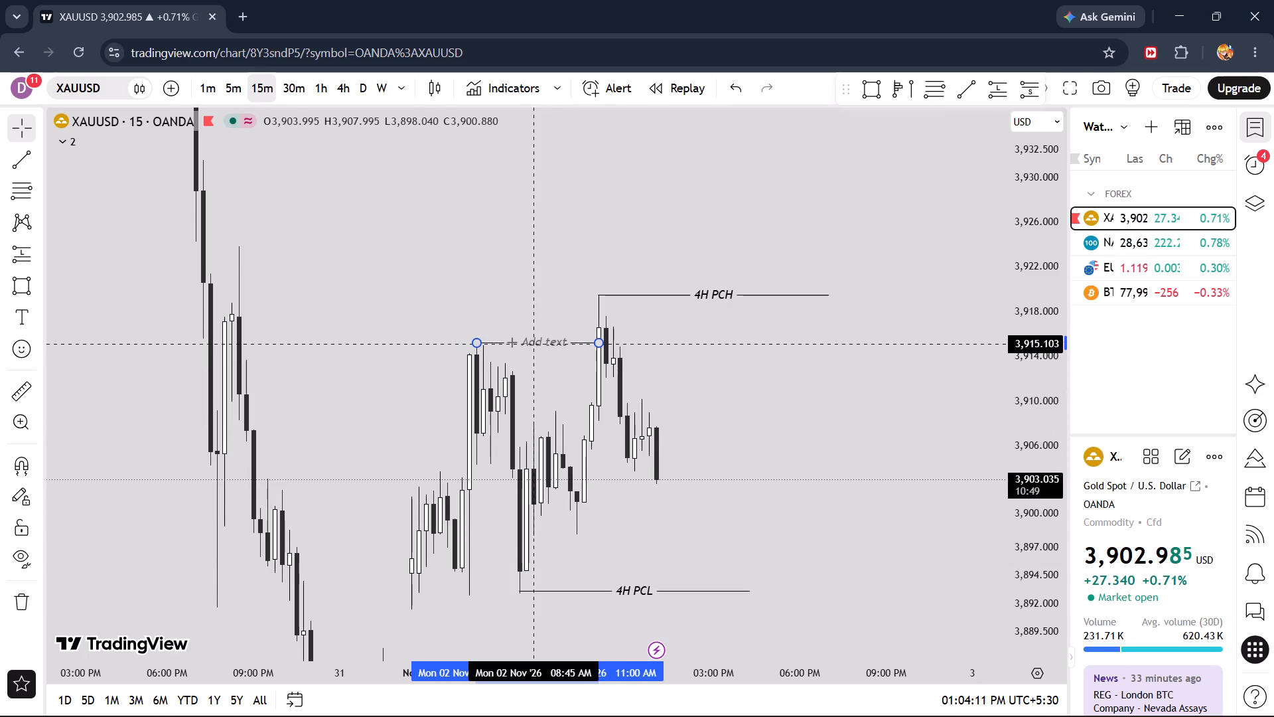
pyautogui.click(655, 133)
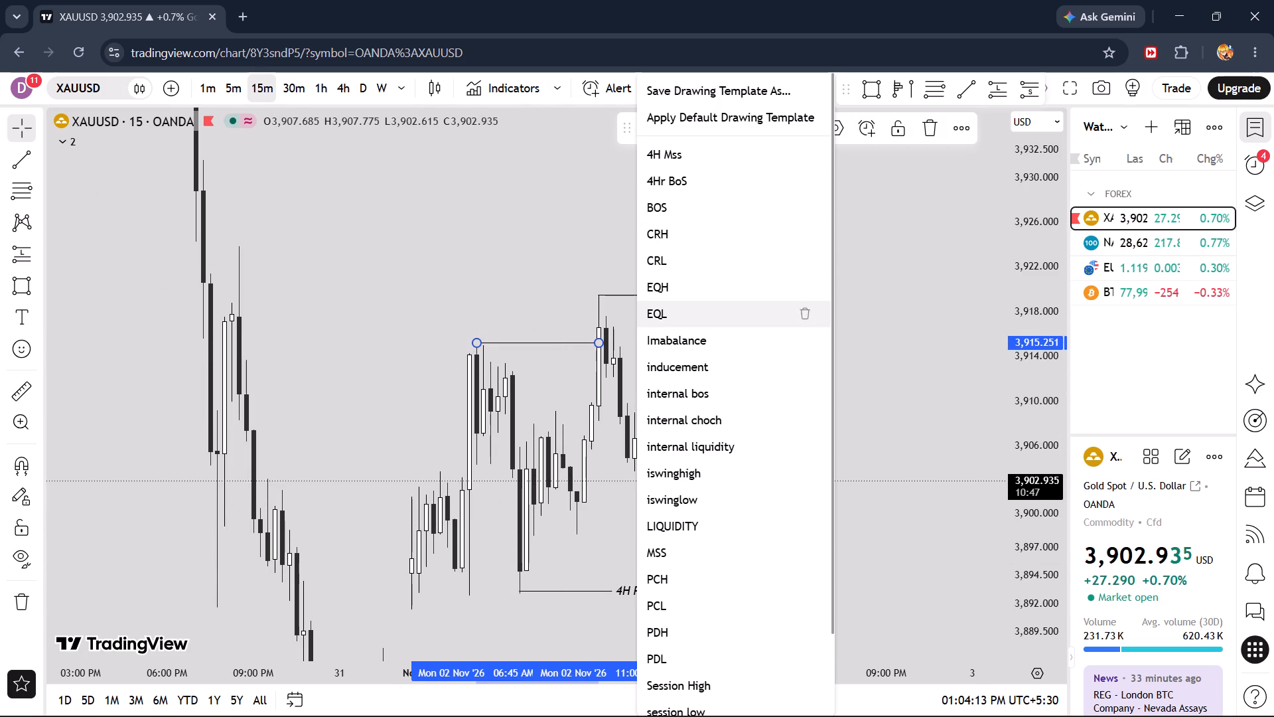
pyautogui.click(675, 202)
# Draw a rectangle between about 3,912.2 and 3,910.0, spanning 10:30 AM to 02:00 PM on 2 November, below the 4H PCH line.
pyautogui.moveTo(516, 236); pyautogui.dragTo(618, 184)
pyautogui.scroll(2, 657, 343)
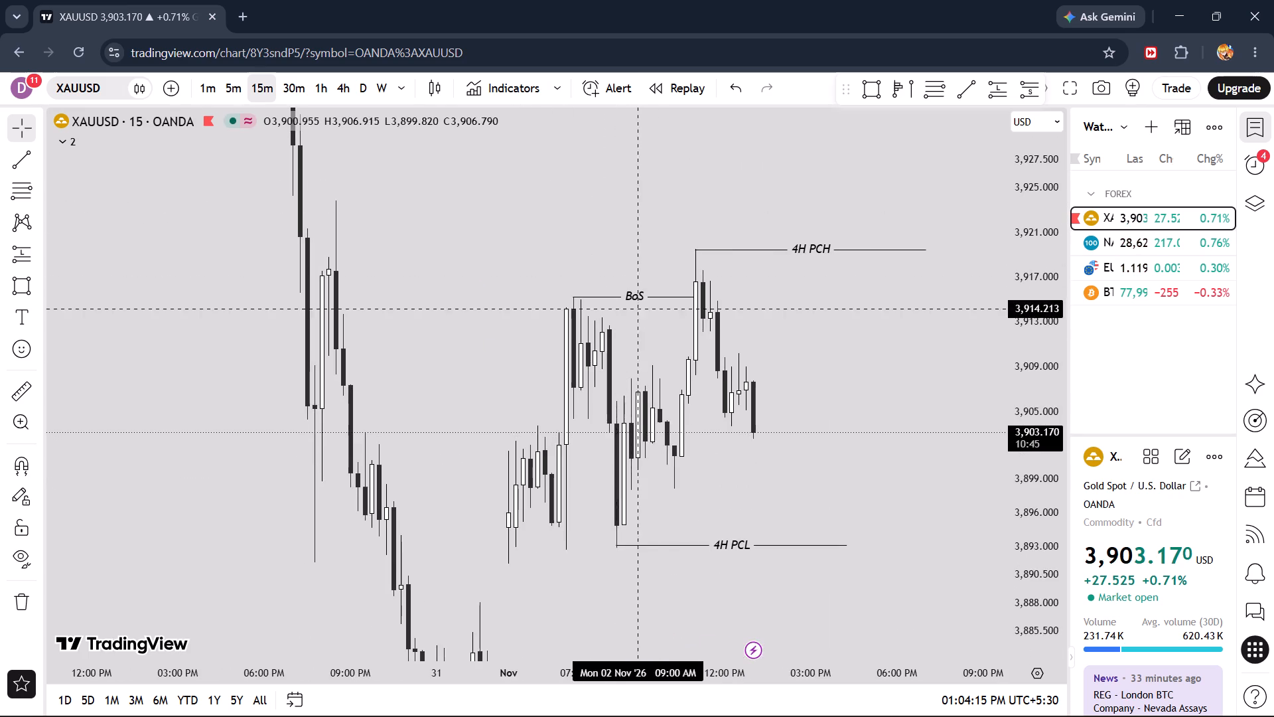
pyautogui.scroll(3, 655, 341)
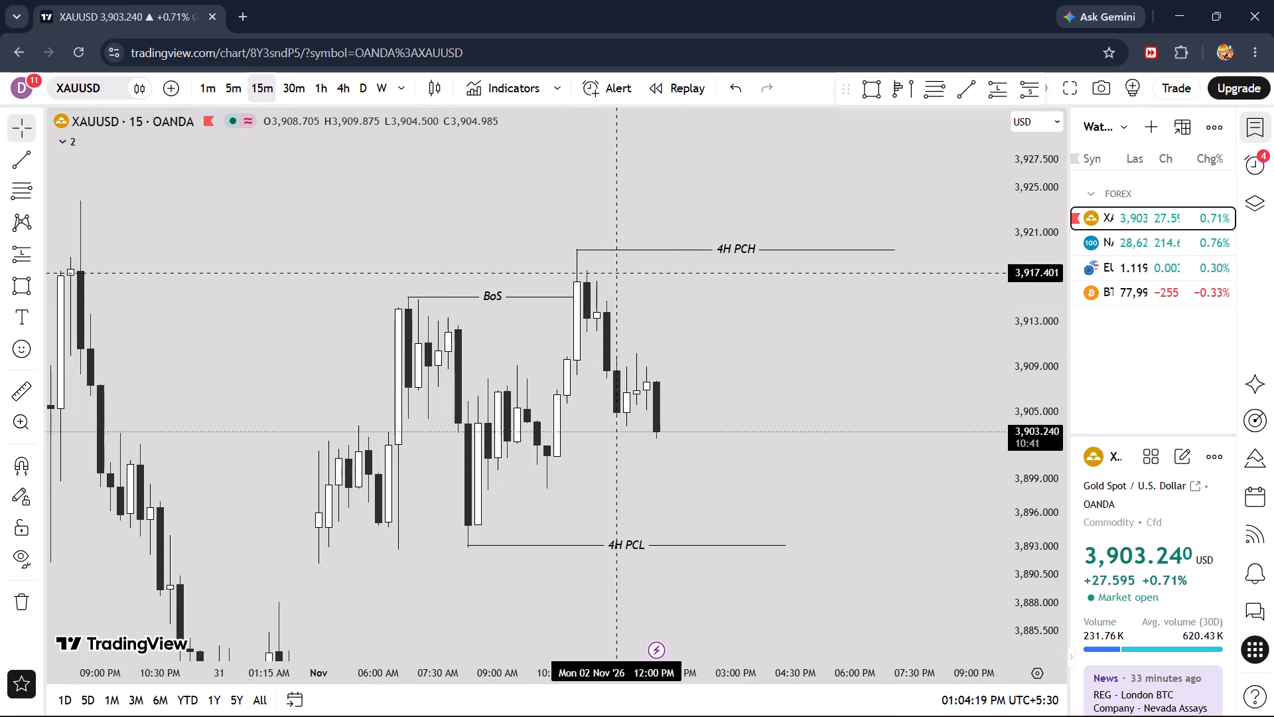
pyautogui.click(873, 90)
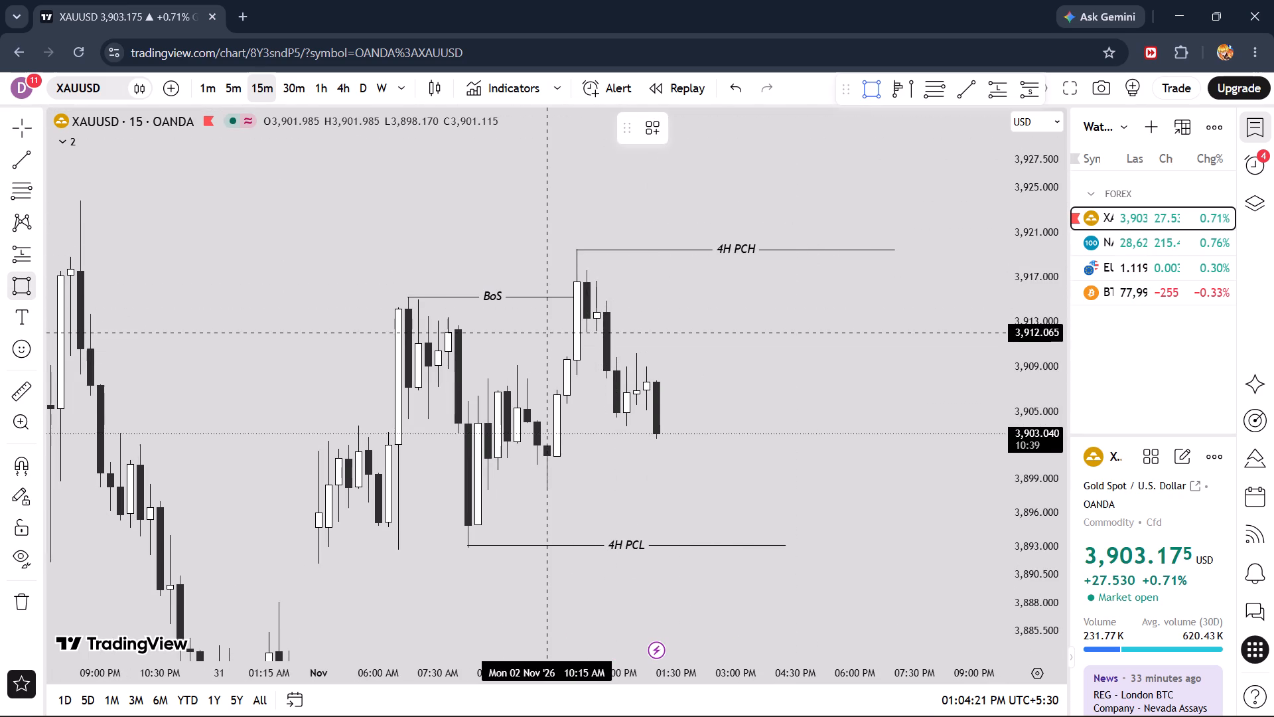
pyautogui.click(554, 331)
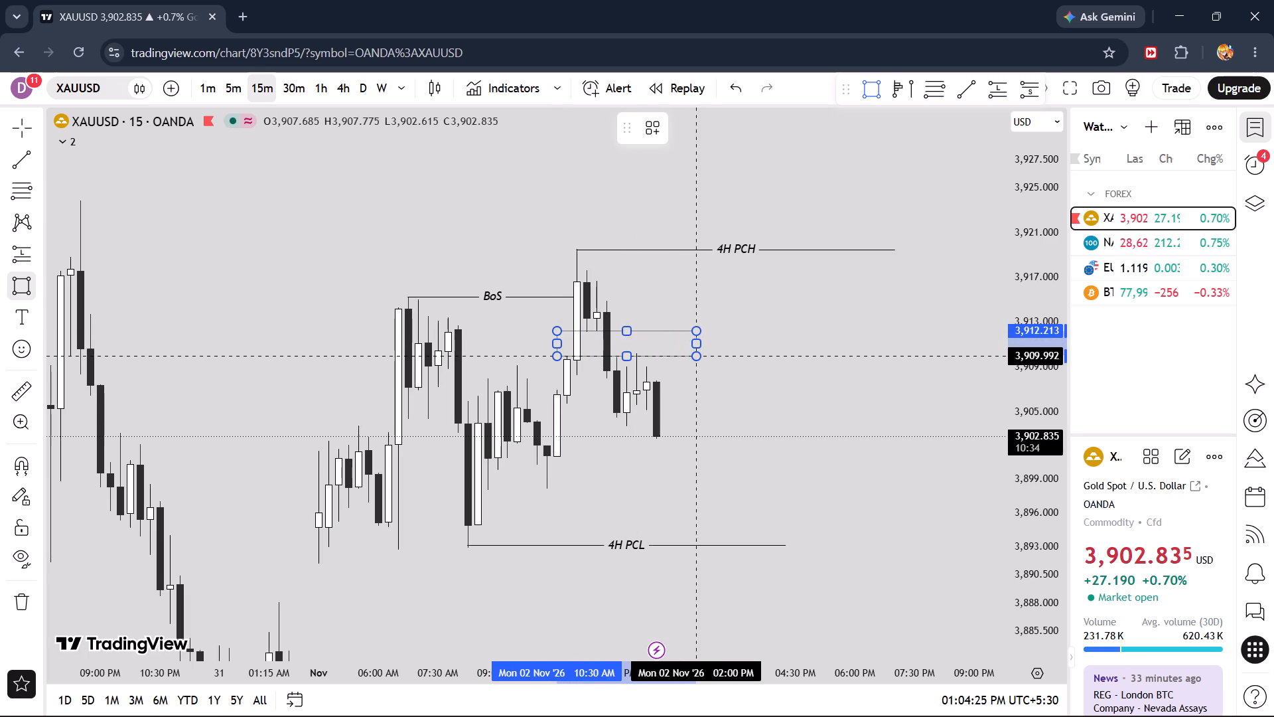
pyautogui.click(700, 355)
# Apply the Ifvg drawing template to the price-zone rectangle below the 4H PCH line.
pyautogui.click(652, 128)
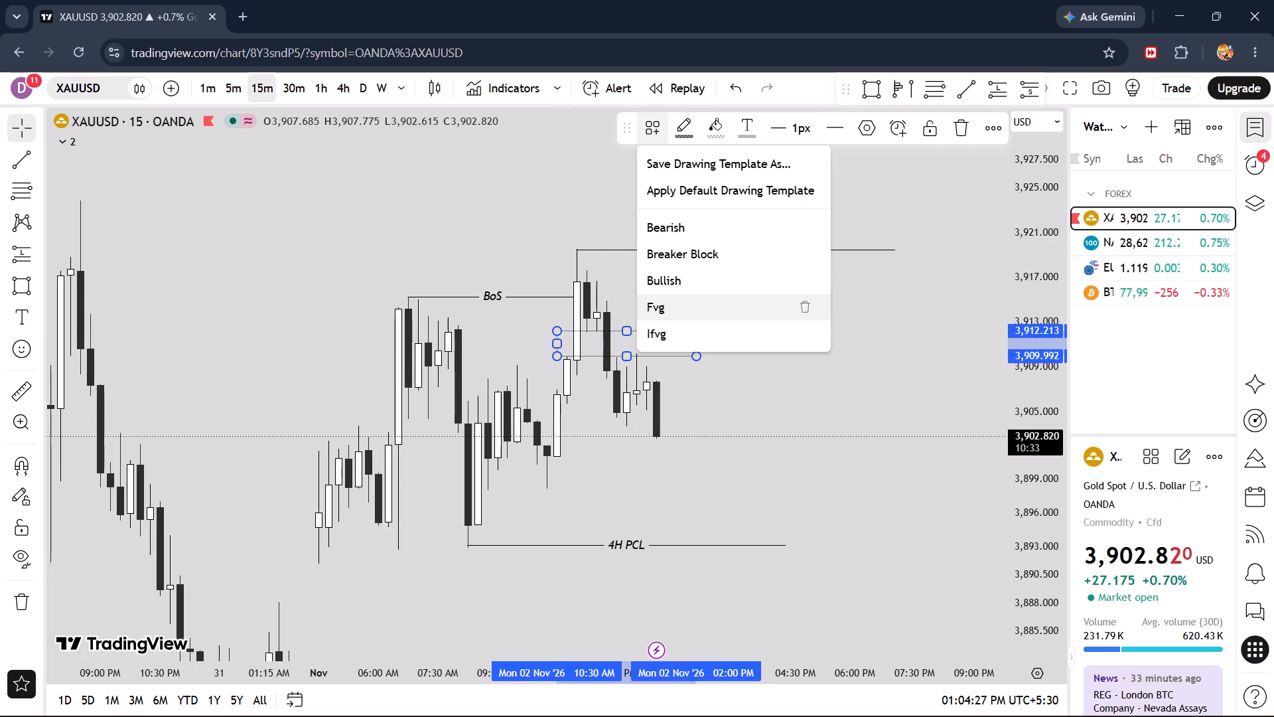
pyautogui.click(695, 325)
pyautogui.click(750, 313)
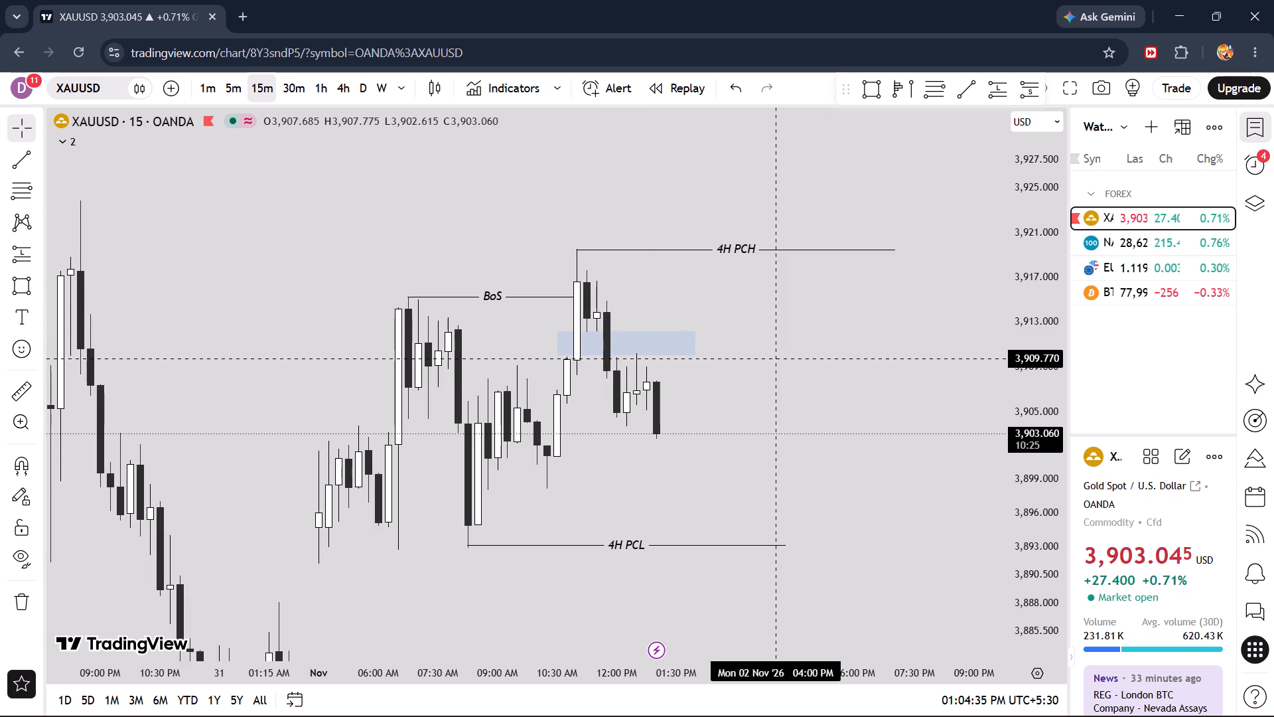
pyautogui.click(662, 354)
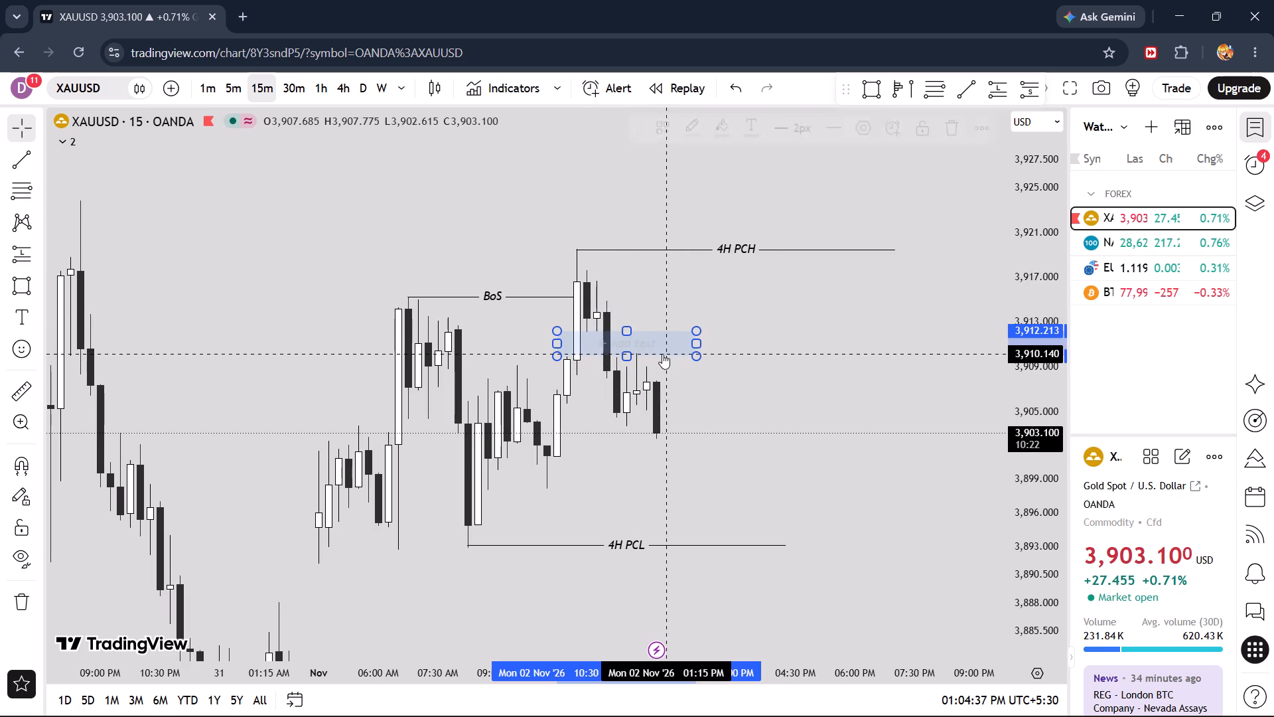
pyautogui.click(914, 339)
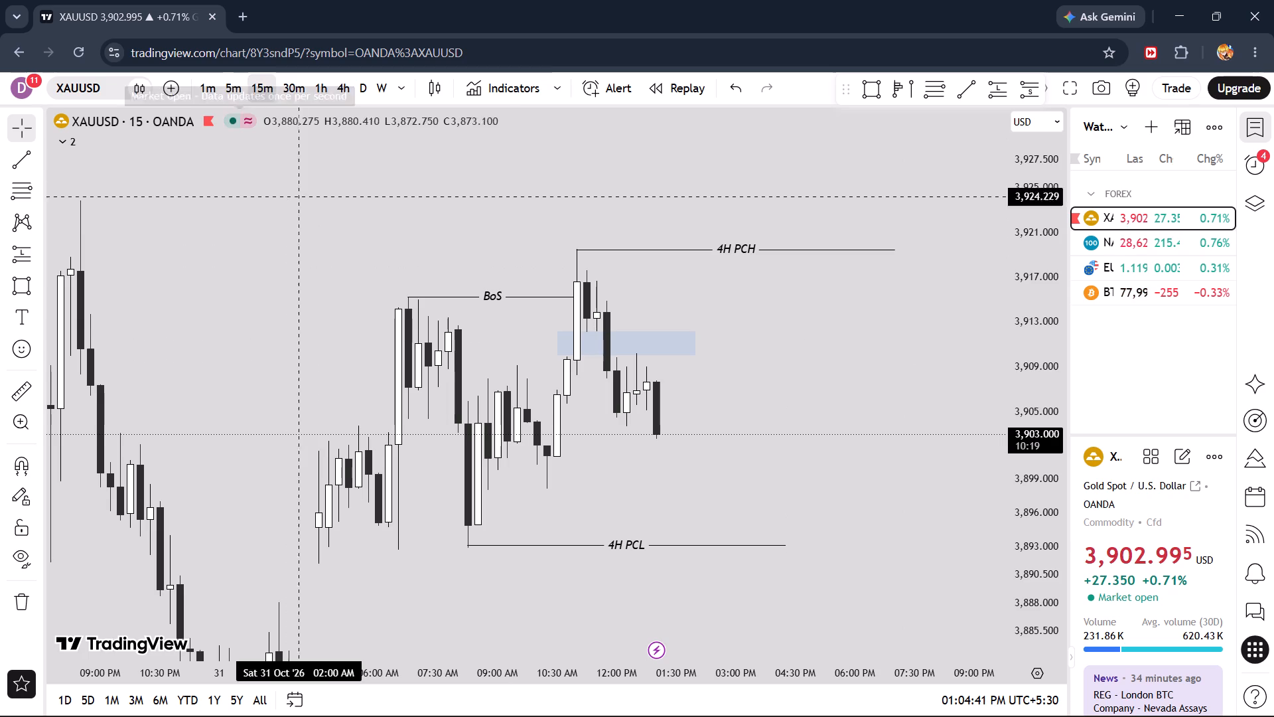
# Examine the 15-minute XAUUSD price structure around the BoS line, the price zone and the 4H PCH and PCL levels.
pyautogui.scroll(-2, 423, 441)
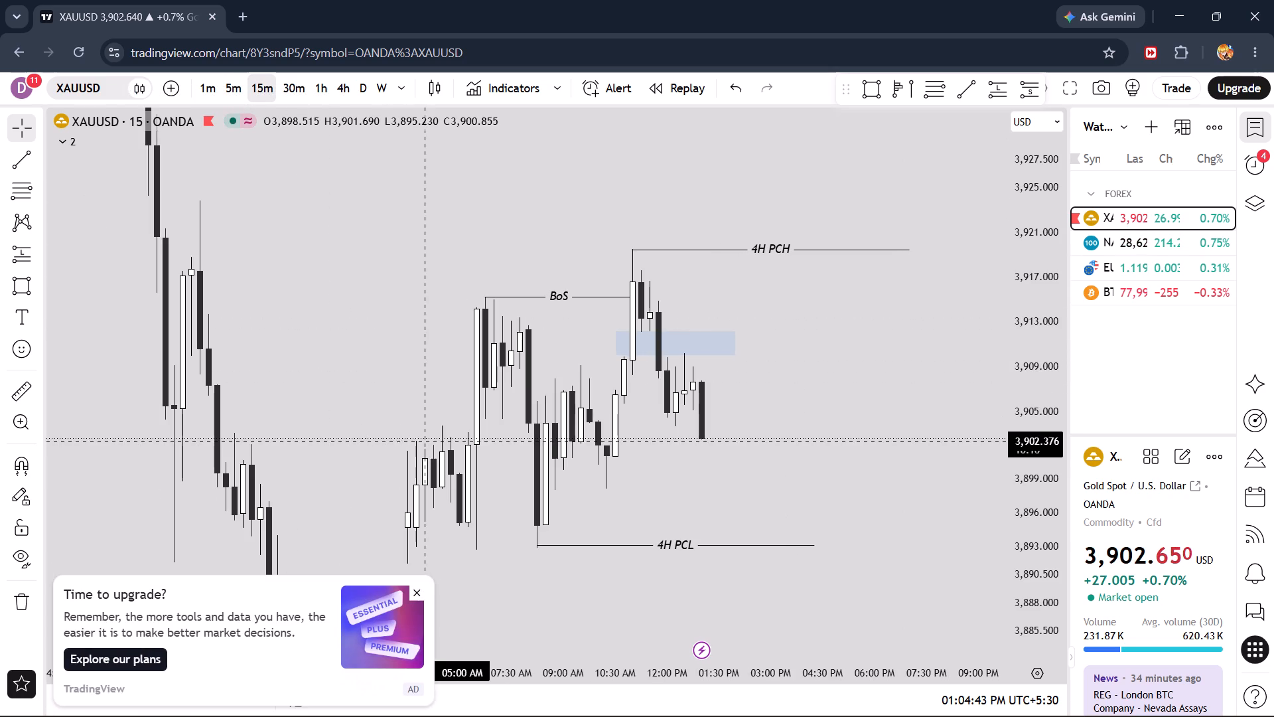
pyautogui.moveTo(335, 441); pyautogui.dragTo(370, 392)
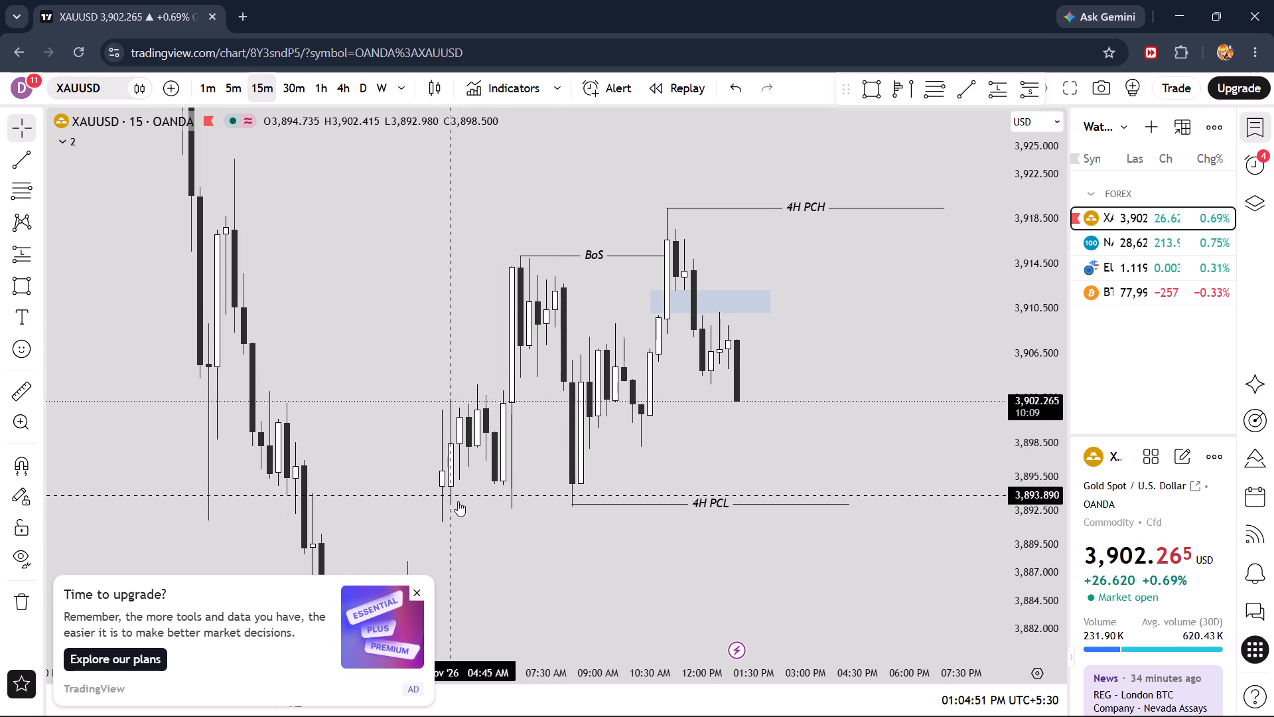
pyautogui.moveTo(472, 525); pyautogui.dragTo(539, 410)
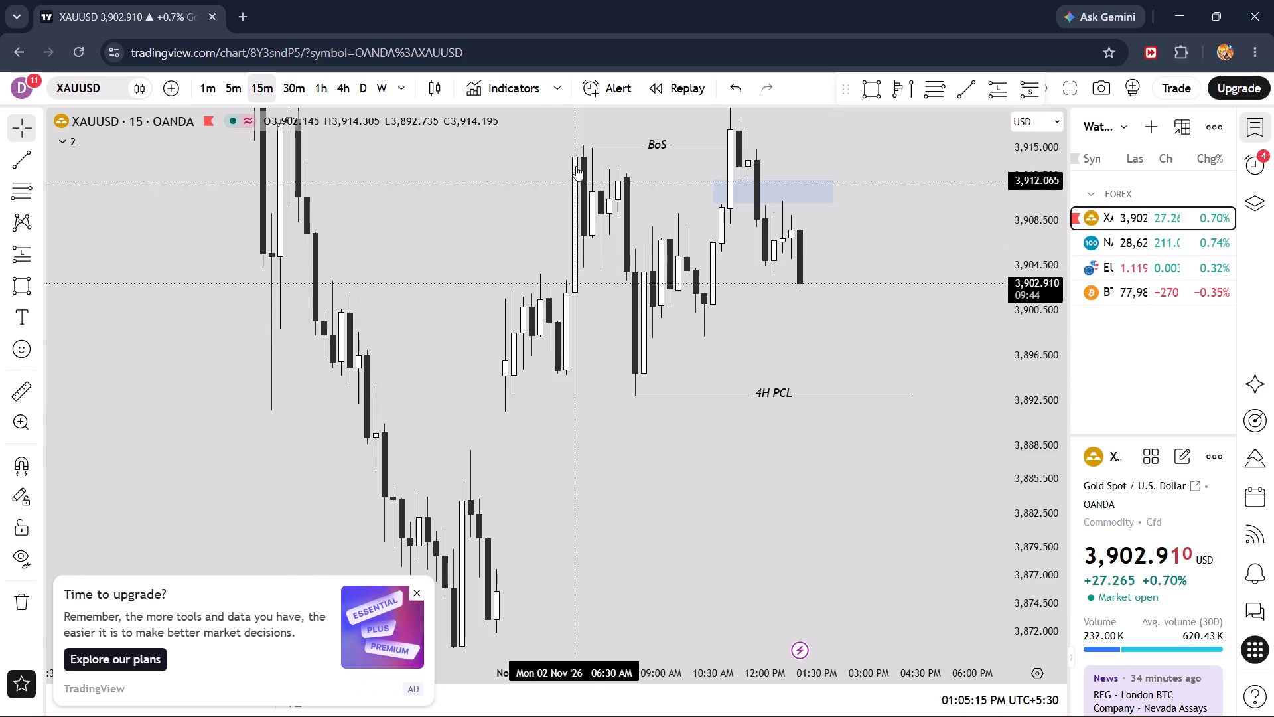
pyautogui.moveTo(595, 408); pyautogui.dragTo(551, 507)
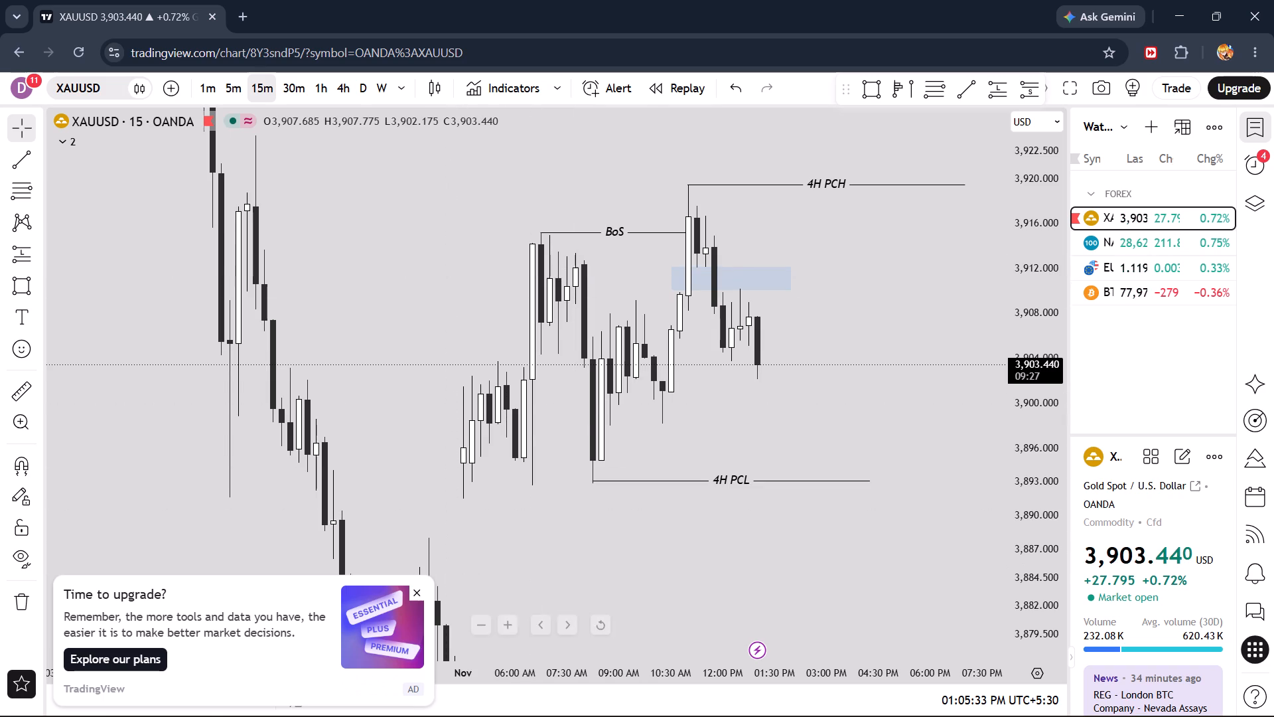
pyautogui.click(421, 586)
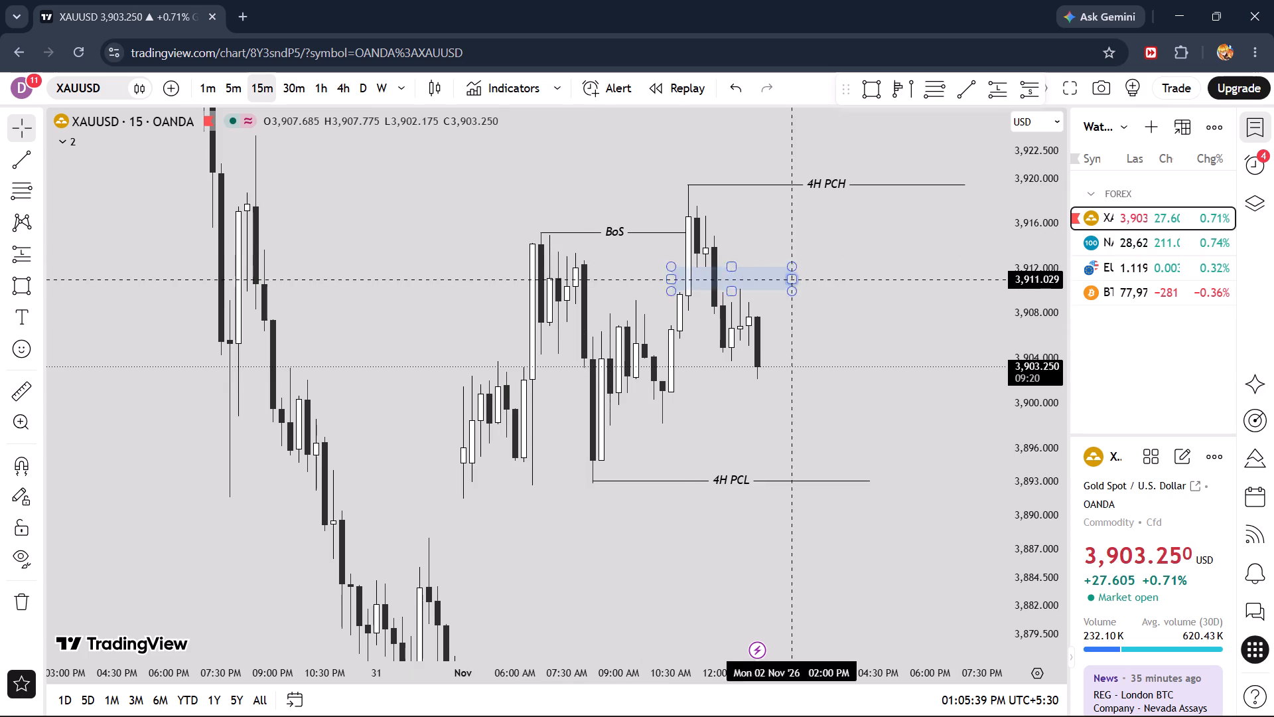
pyautogui.moveTo(1034, 224); pyautogui.dragTo(1028, 381)
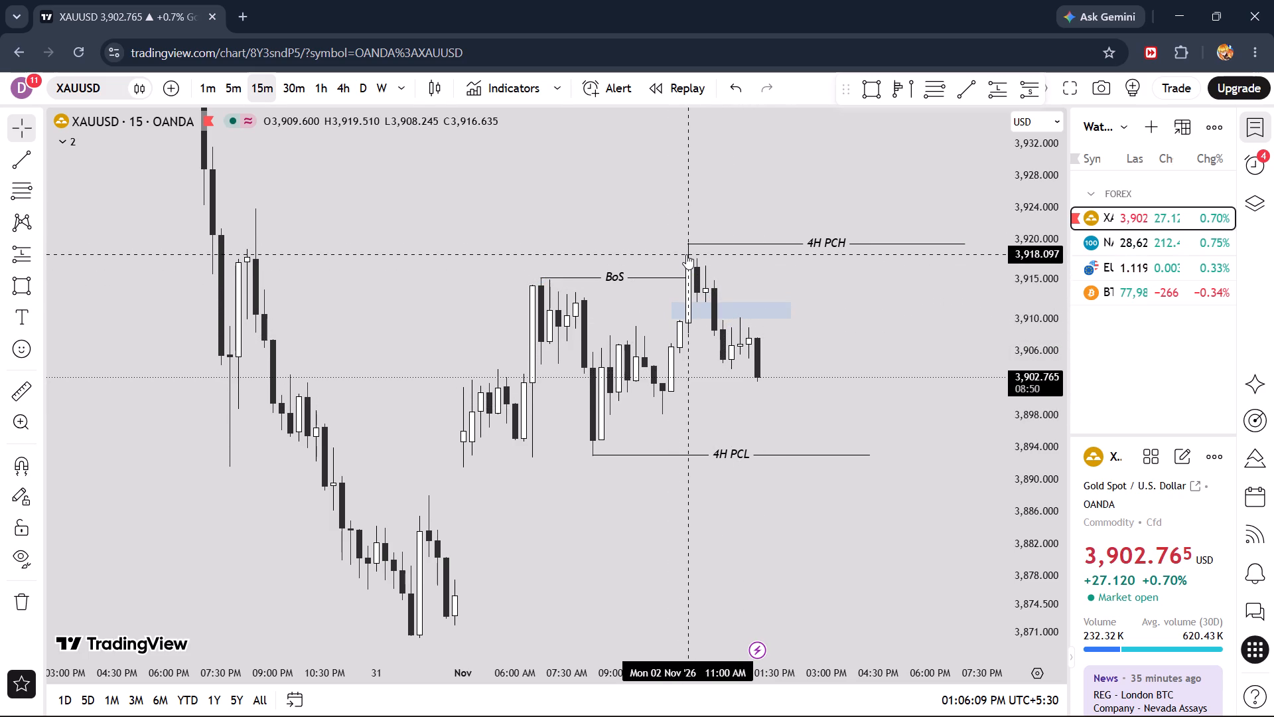
pyautogui.click(307, 91)
pyautogui.click(257, 90)
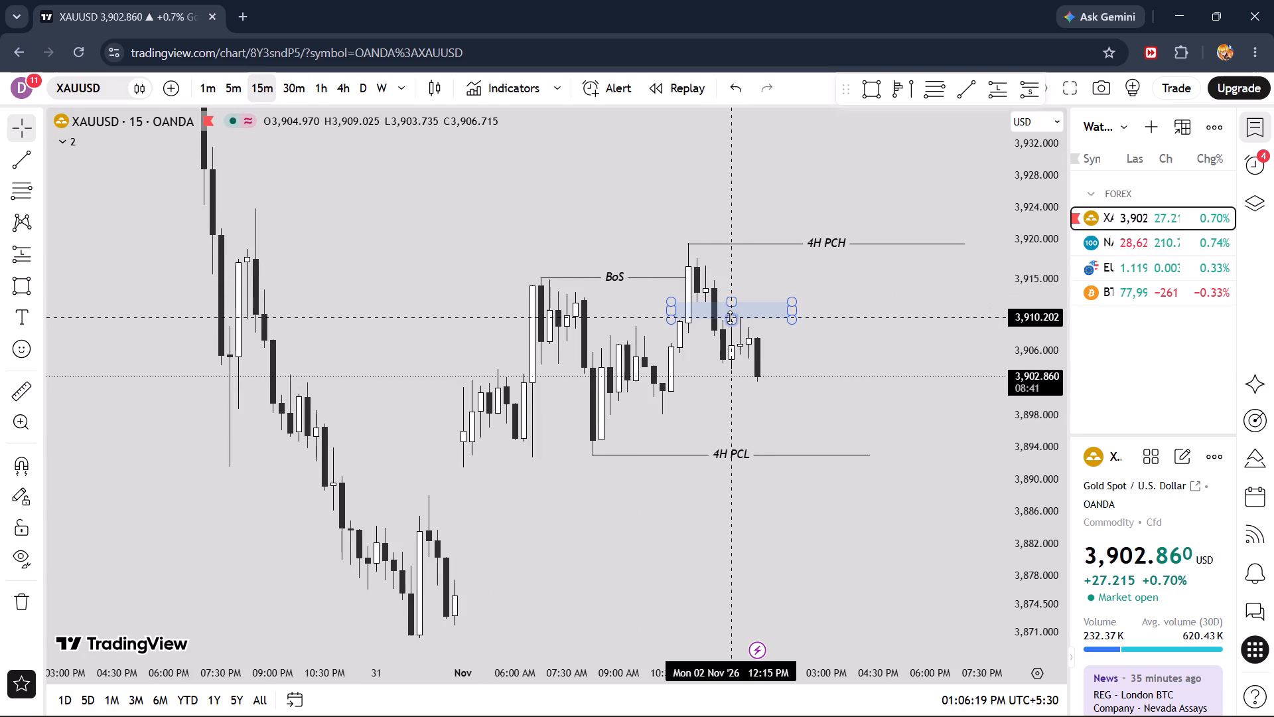
pyautogui.moveTo(880, 358); pyautogui.dragTo(844, 370)
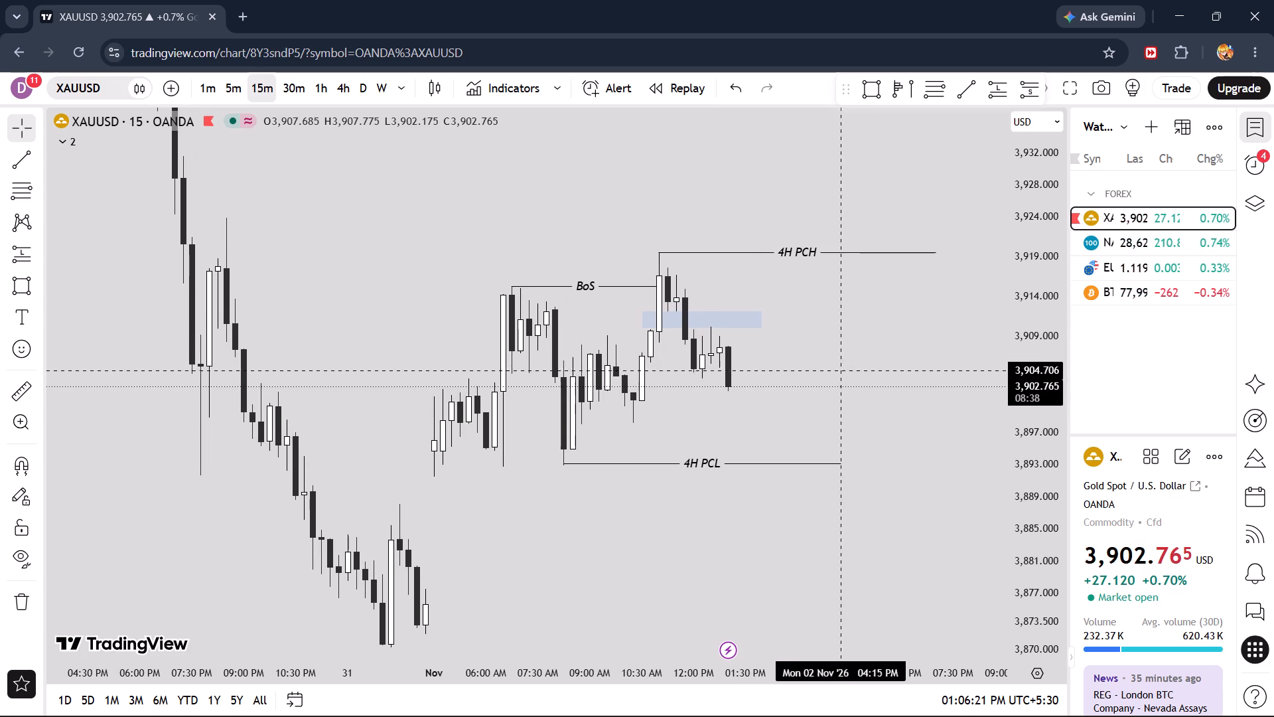
# Switch the XAUUSD chart to the 5-minute timeframe.
pyautogui.click(234, 96)
# Draw a horizontal trend line at about 3,905.6 from the 10:45 AM candle low to the 12:10 PM candle that breaks it.
pyautogui.scroll(-8, 410, 265)
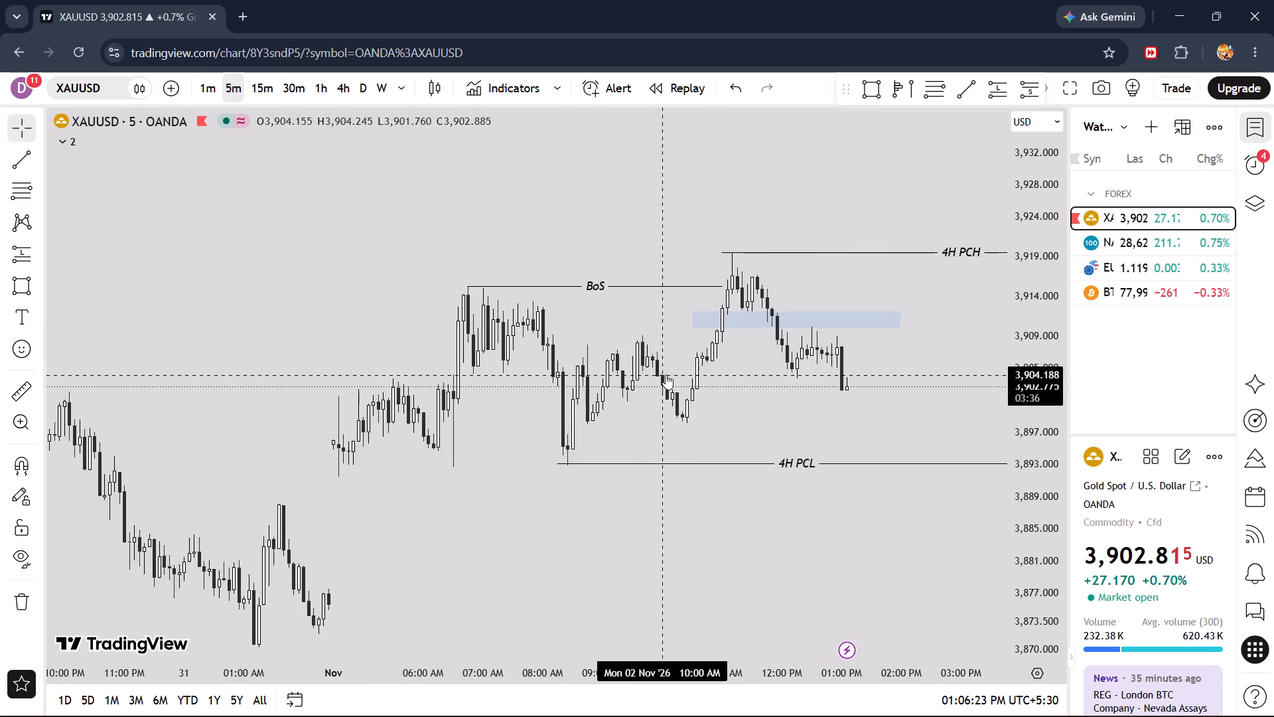
pyautogui.scroll(-5, 738, 385)
pyautogui.moveTo(845, 396); pyautogui.dragTo(756, 418)
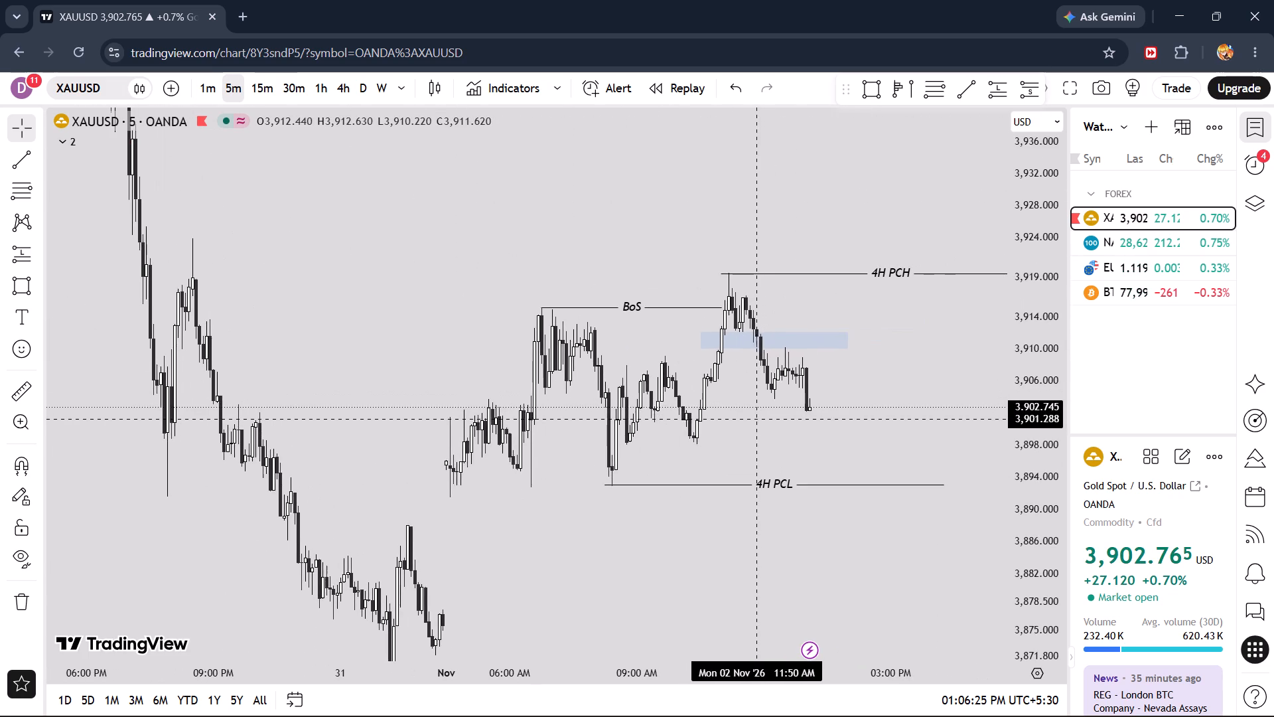
pyautogui.scroll(4, 811, 402)
pyautogui.moveTo(867, 326); pyautogui.dragTo(885, 362)
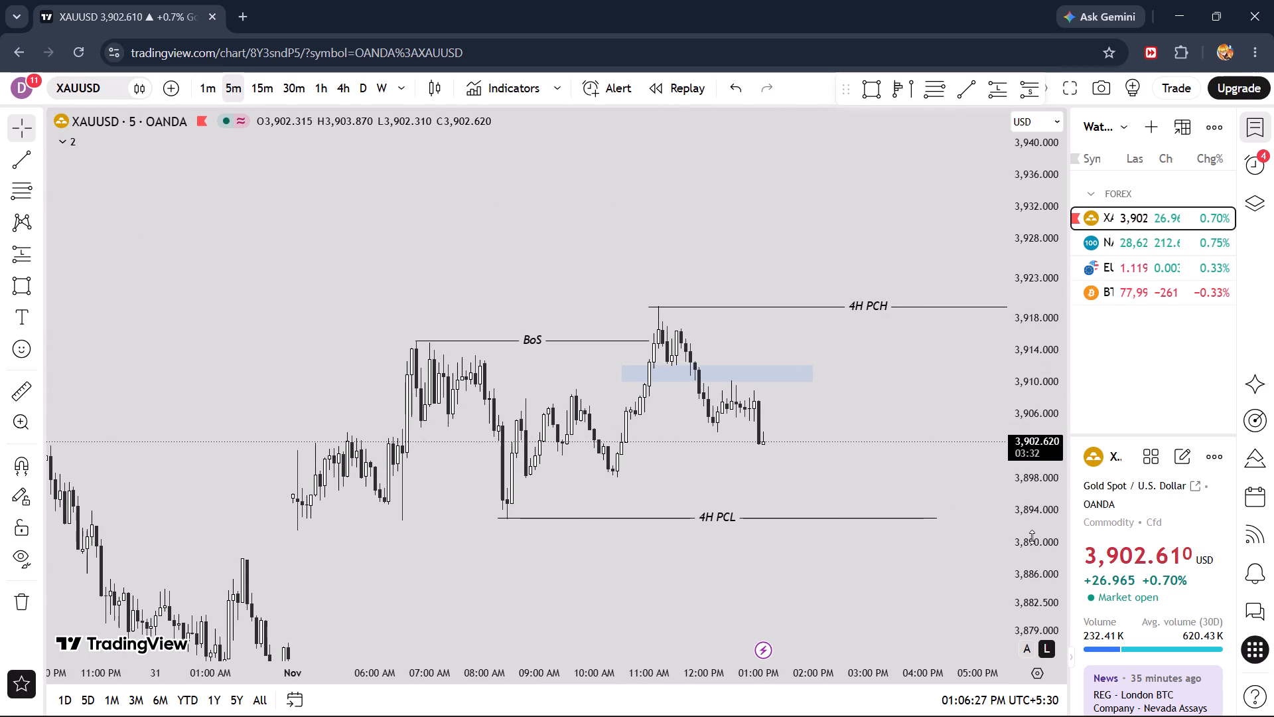
pyautogui.moveTo(1032, 537); pyautogui.dragTo(1027, 313)
pyautogui.scroll(5, 873, 375)
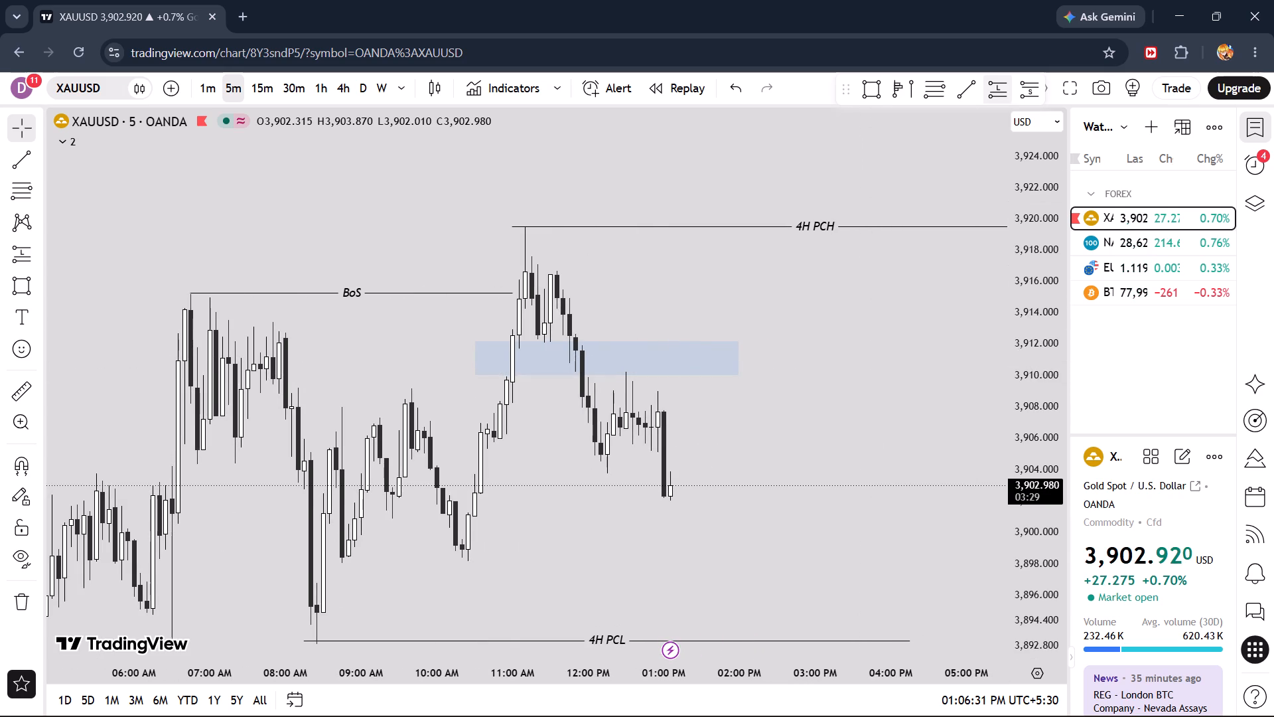
pyautogui.click(967, 86)
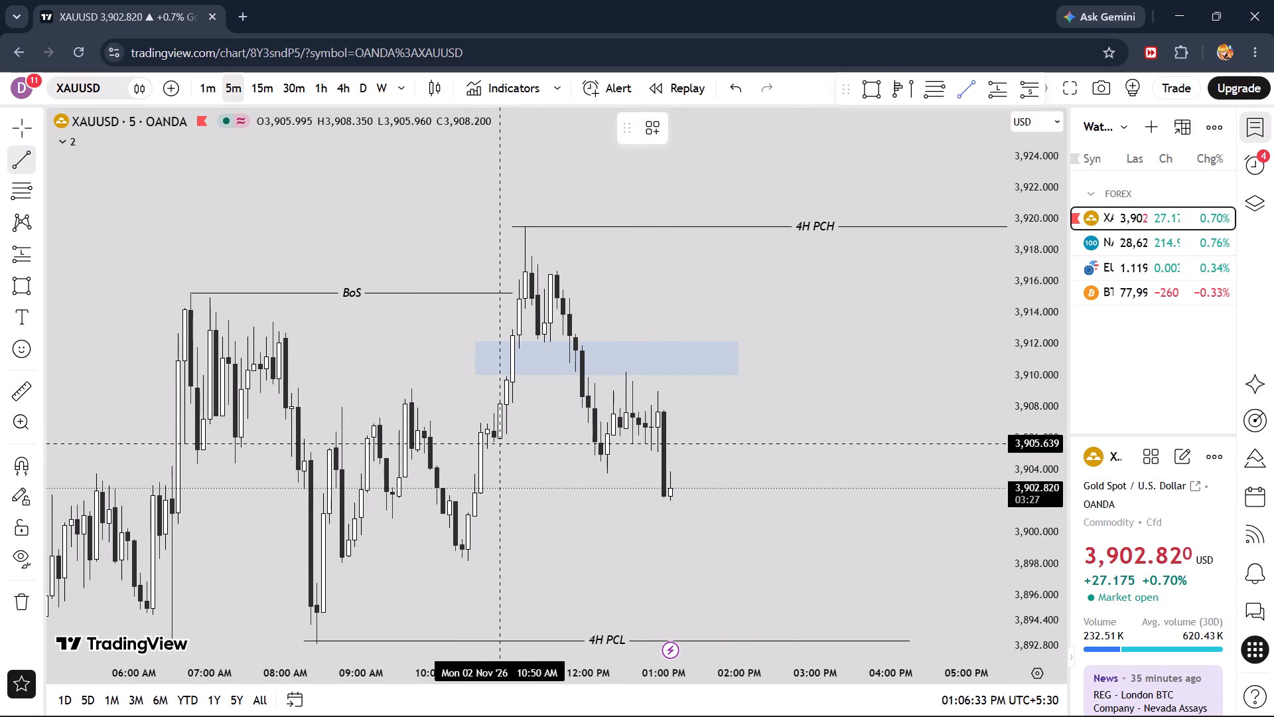
pyautogui.click(493, 443)
pyautogui.keyDown('shift'); pyautogui.click(599, 440); pyautogui.keyUp('shift')
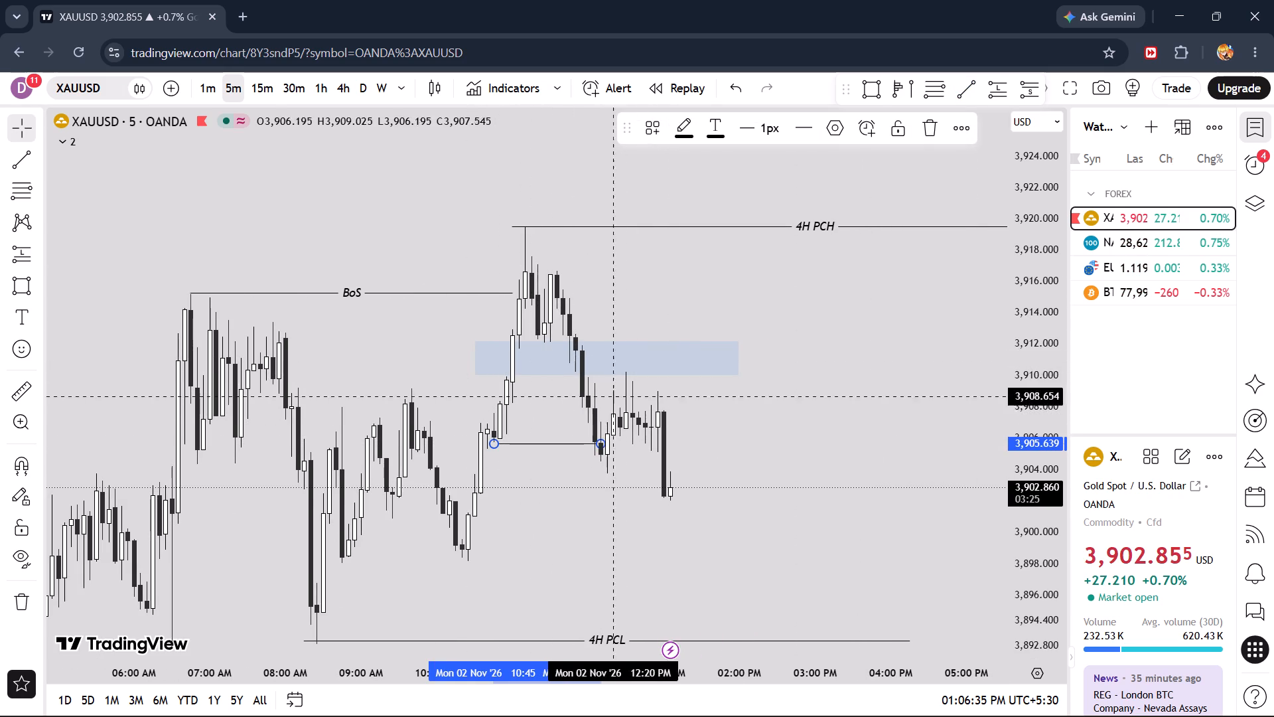
# Apply the MSS drawing template to the new trend line below the price zone.
pyautogui.click(649, 118)
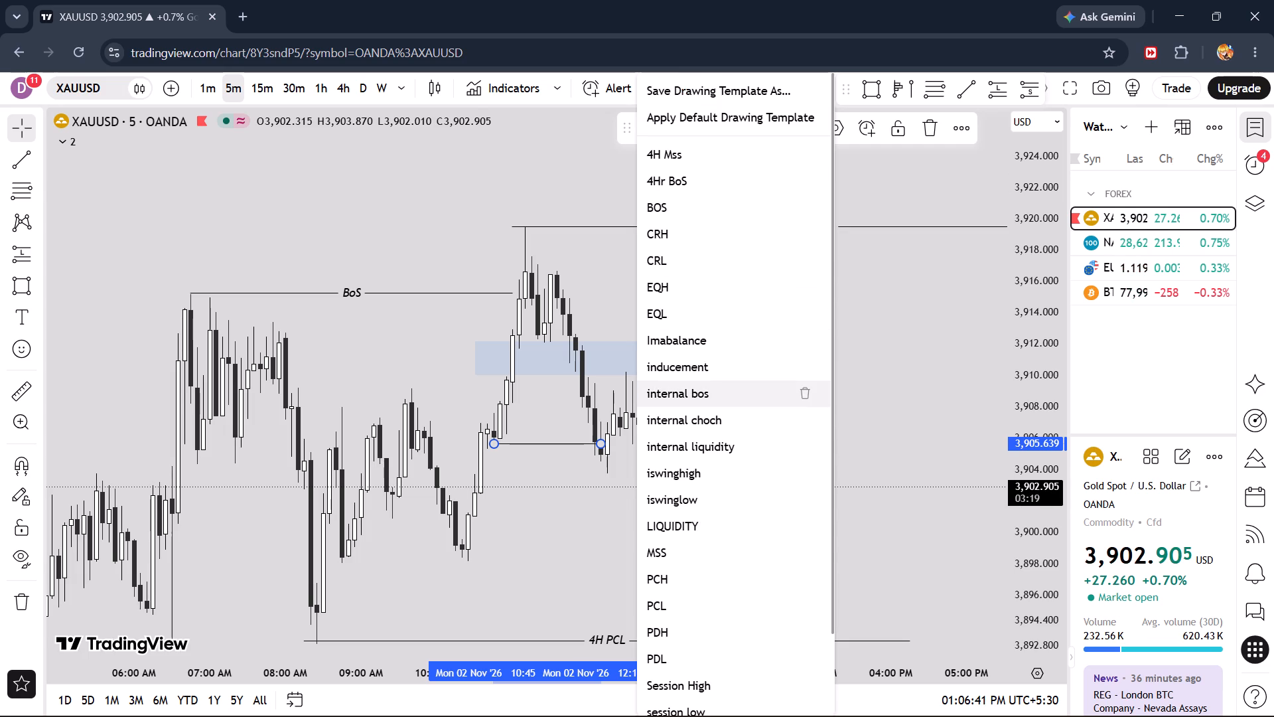
pyautogui.click(686, 554)
# Move the starting edge of the price-zone rectangle to about 10:50 AM, keeping its other edges in place.
pyautogui.moveTo(814, 443); pyautogui.dragTo(881, 407)
pyautogui.scroll(3, 881, 407)
pyautogui.moveTo(825, 388); pyautogui.dragTo(830, 382)
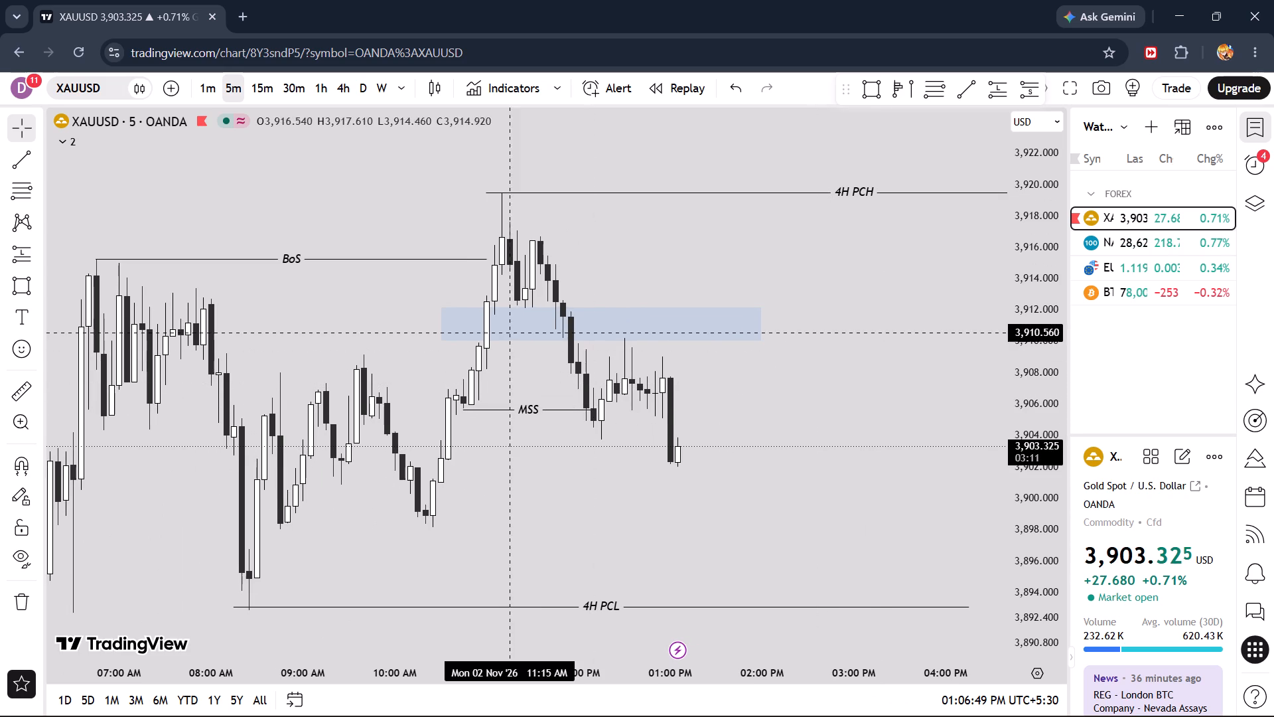
pyautogui.moveTo(441, 324); pyautogui.dragTo(472, 322)
pyautogui.click(813, 372)
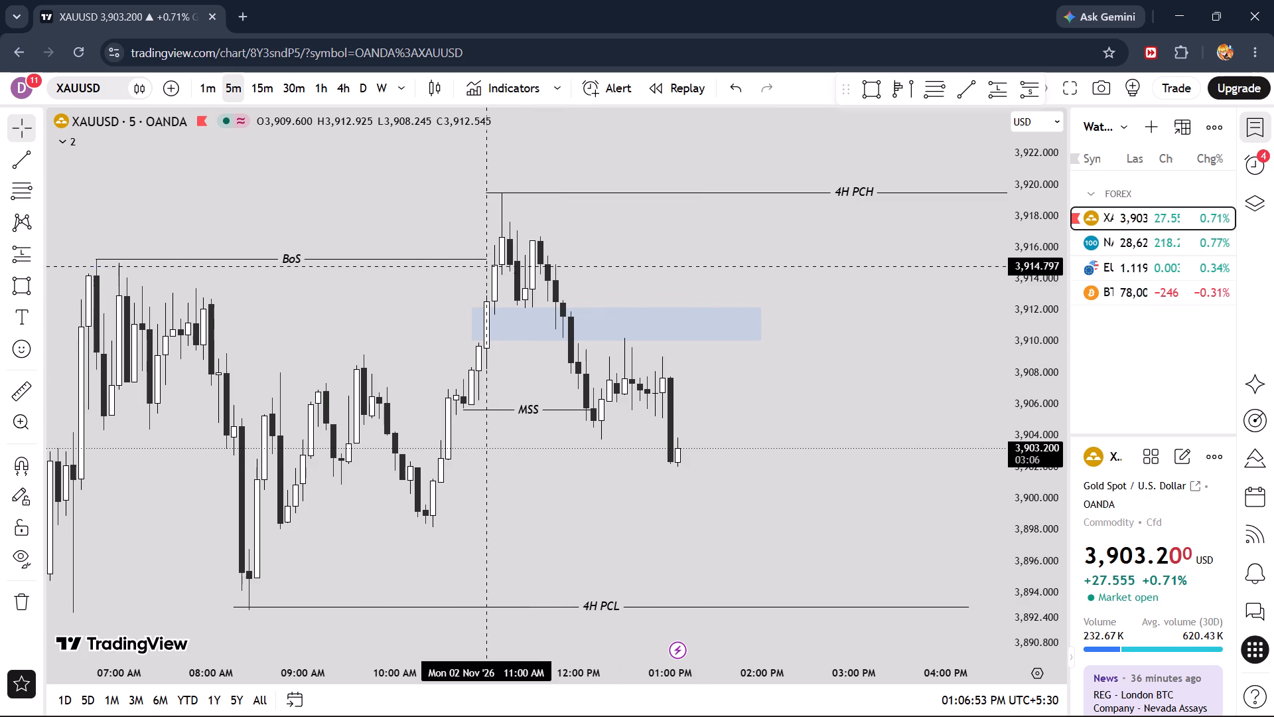
# Extend the end of the BoS line to the 11:10 AM candle.
pyautogui.moveTo(489, 262); pyautogui.dragTo(502, 262)
pyautogui.click(410, 305)
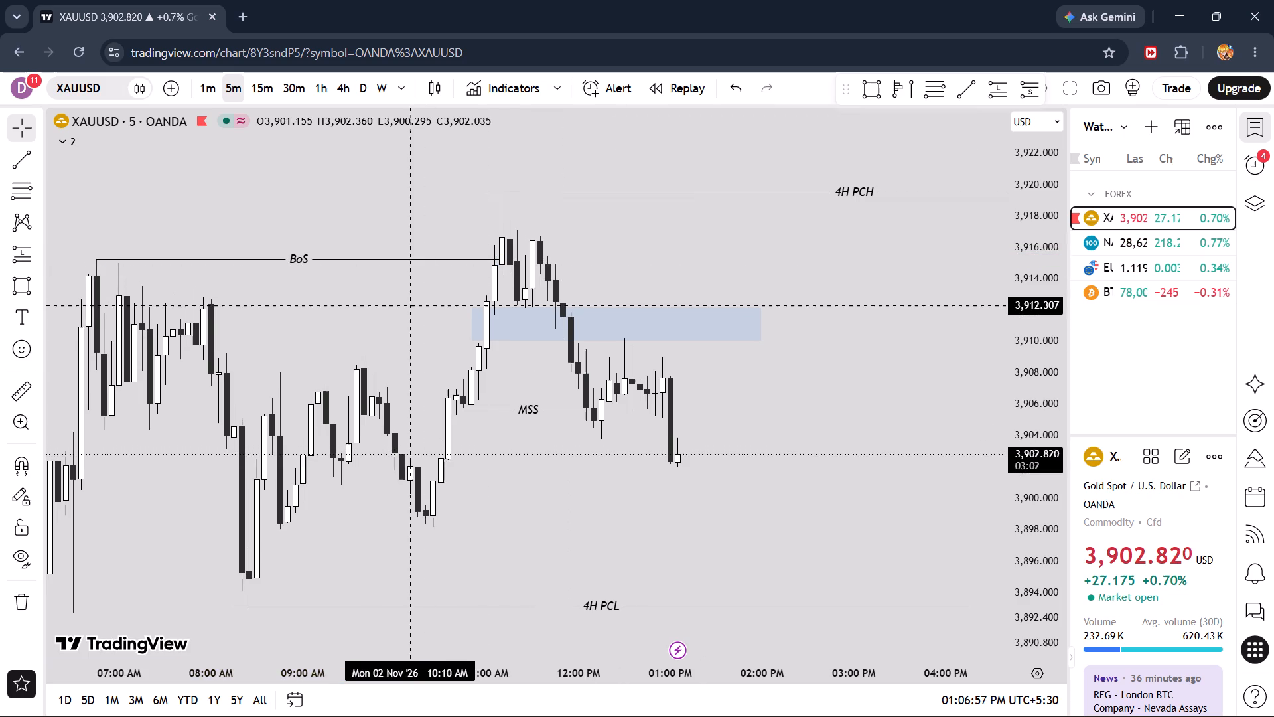
# Show the Liquidation HeatMap [BigBeluga] indicator to check liquidity around the marked levels, and hide it again.
pyautogui.scroll(-6, 410, 305)
pyautogui.moveTo(571, 289); pyautogui.dragTo(530, 282)
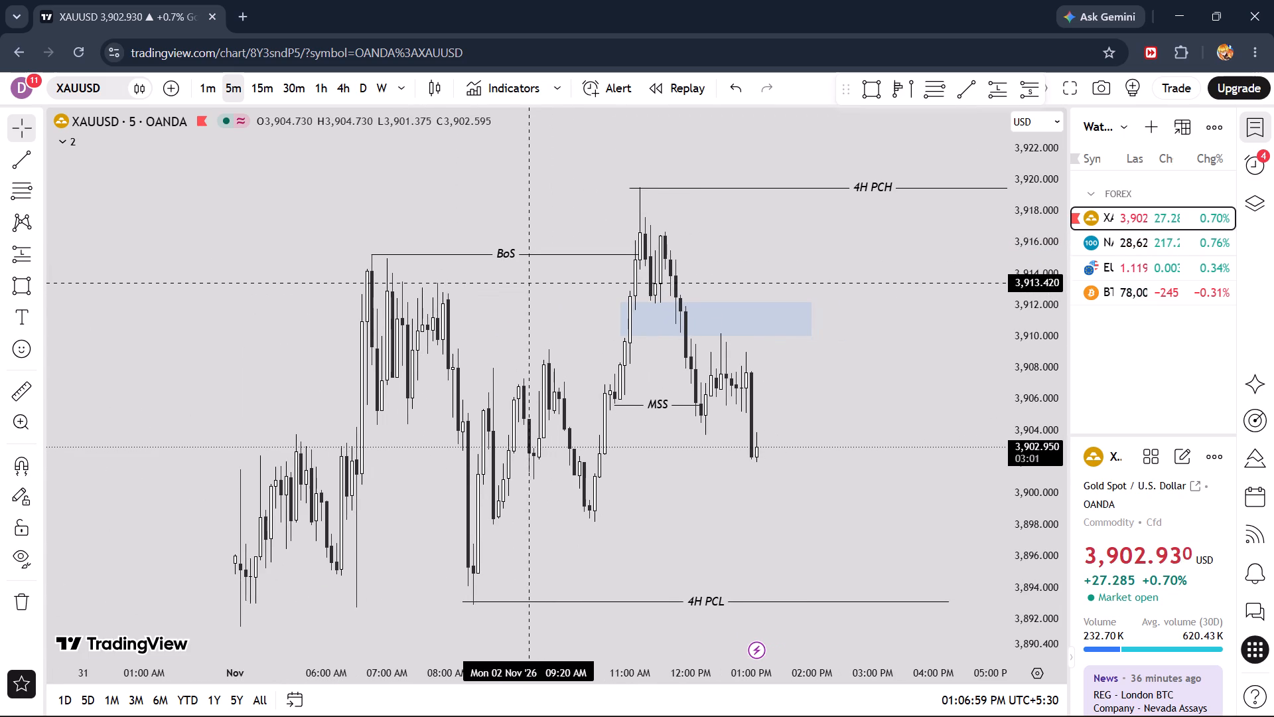
pyautogui.scroll(3, 530, 282)
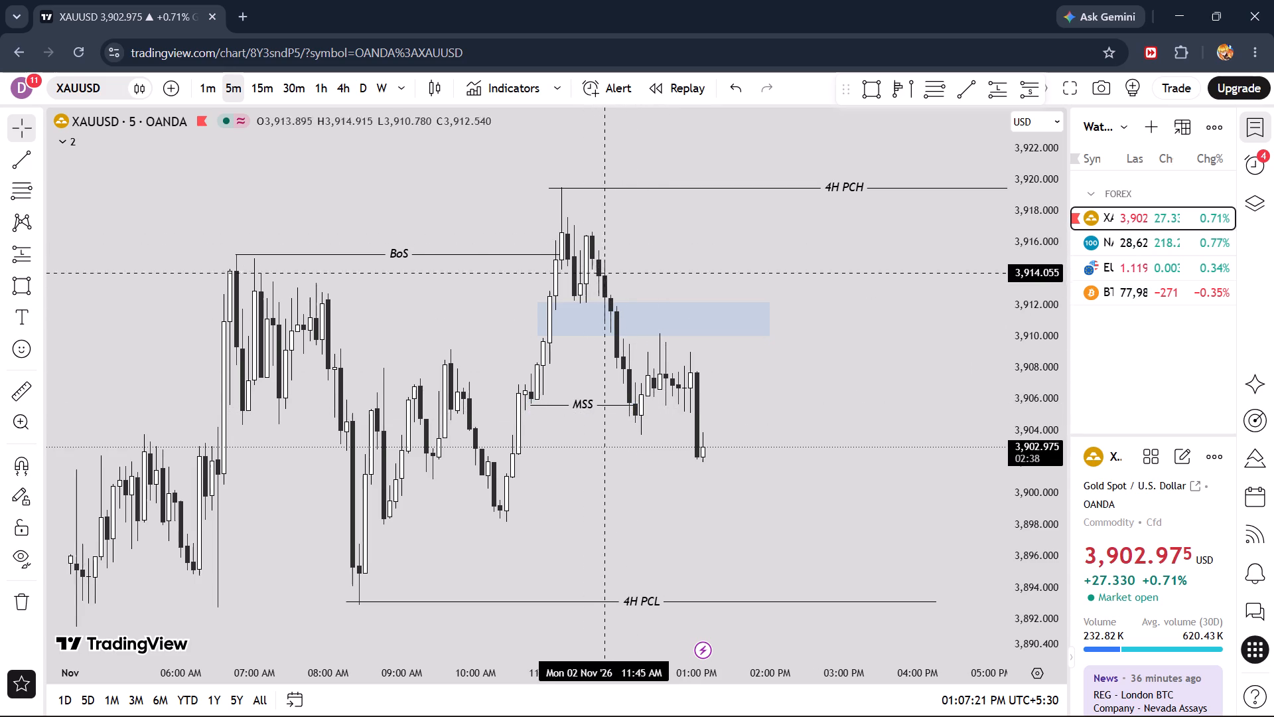
pyautogui.click(59, 139)
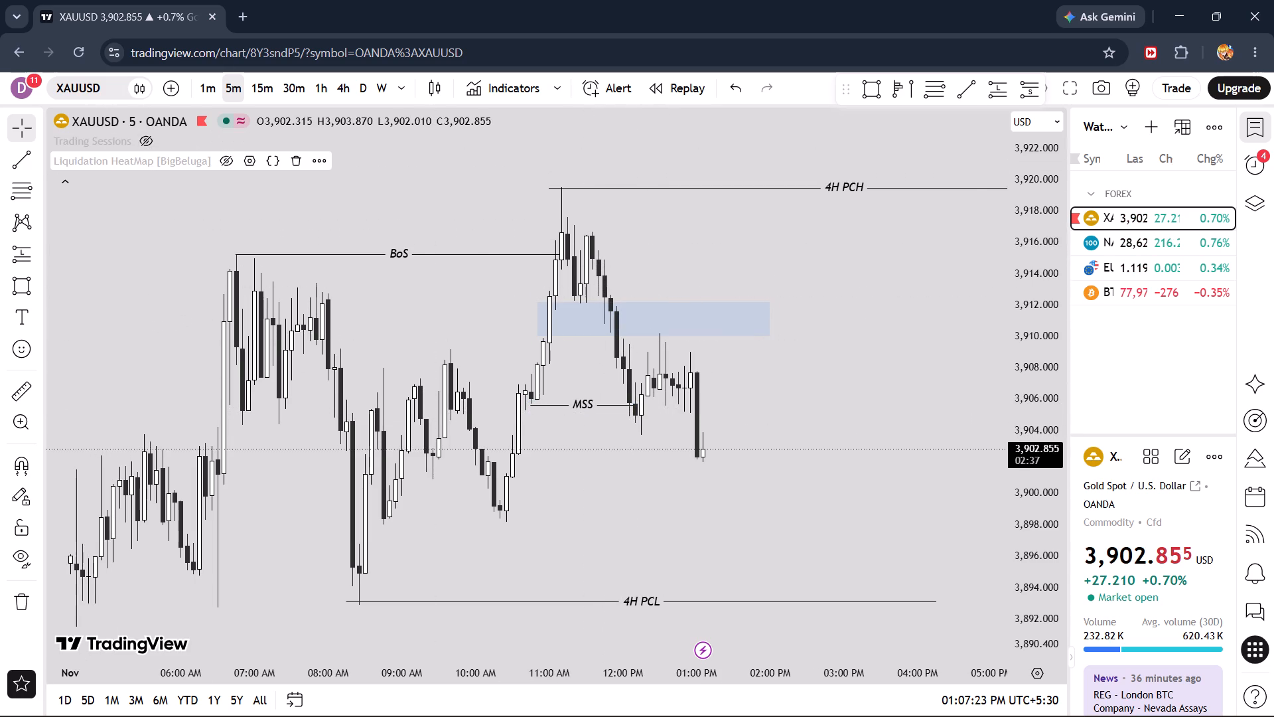
pyautogui.click(220, 163)
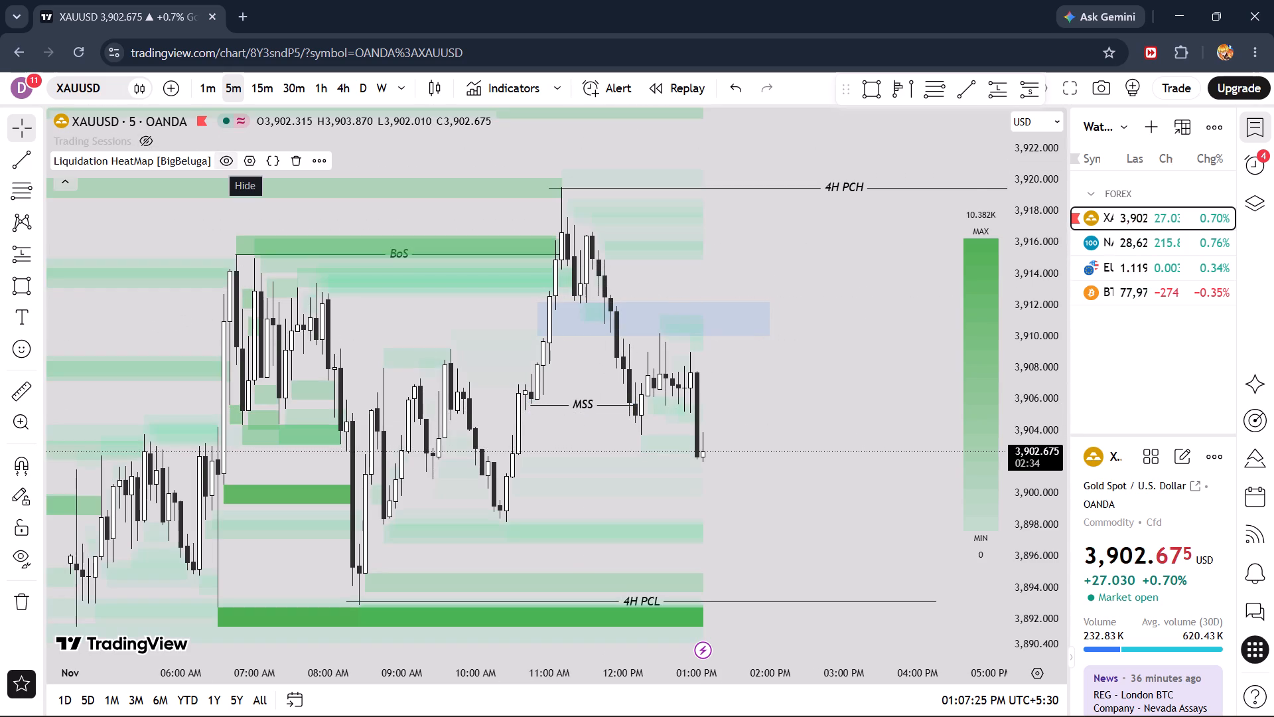
pyautogui.click(220, 163)
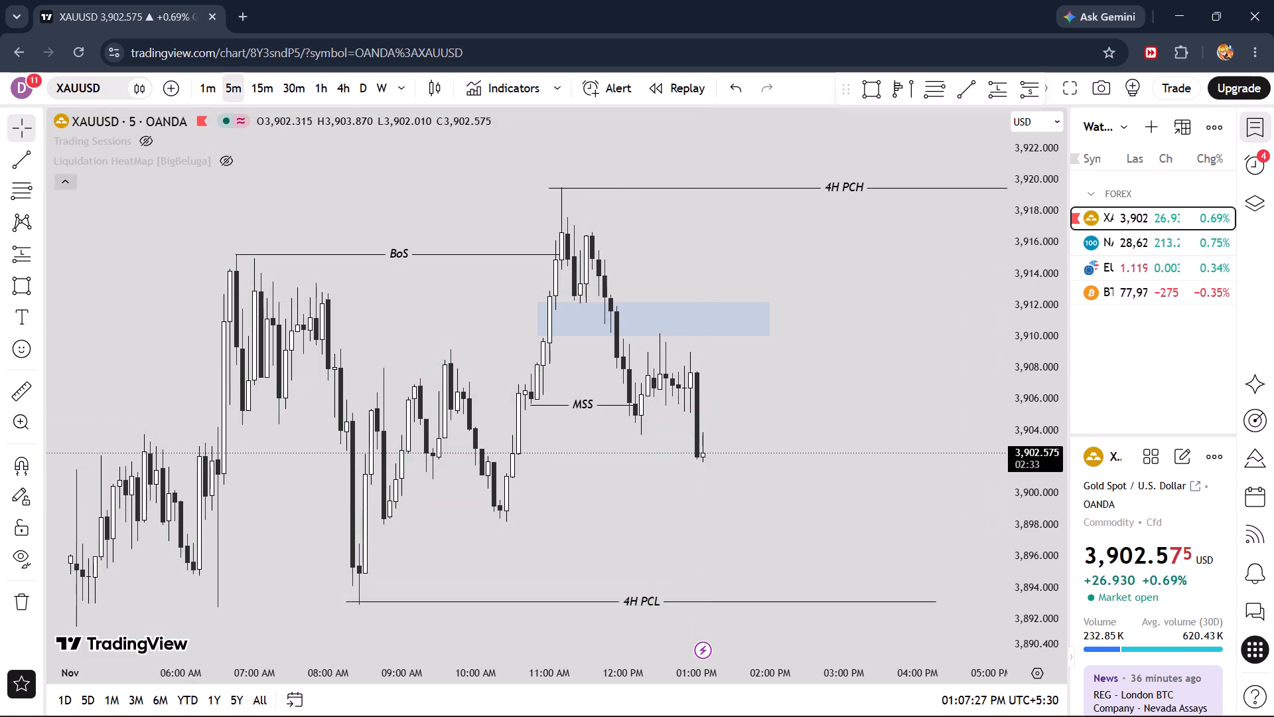
pyautogui.click(70, 177)
# Shift the 4H PCL line to start at the 08:25 AM candle's low, at about 3,892.9.
pyautogui.moveTo(423, 169); pyautogui.dragTo(338, 169)
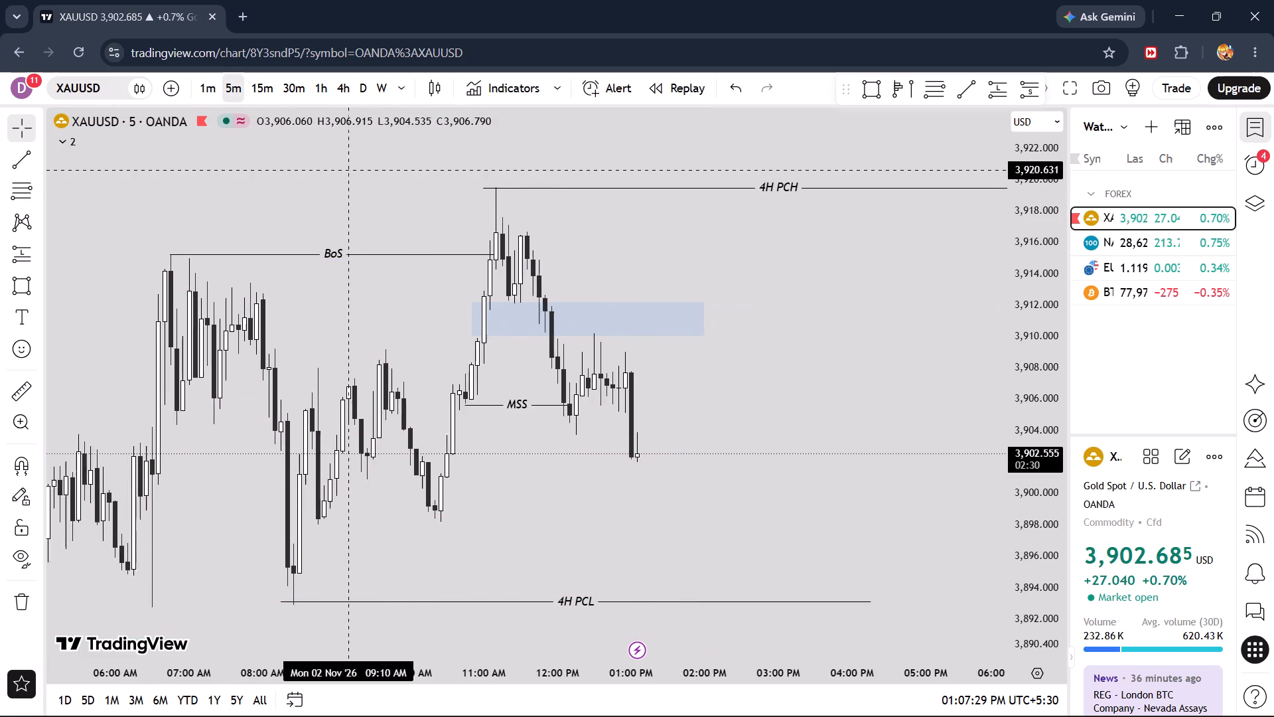
pyautogui.moveTo(338, 169); pyautogui.dragTo(334, 169)
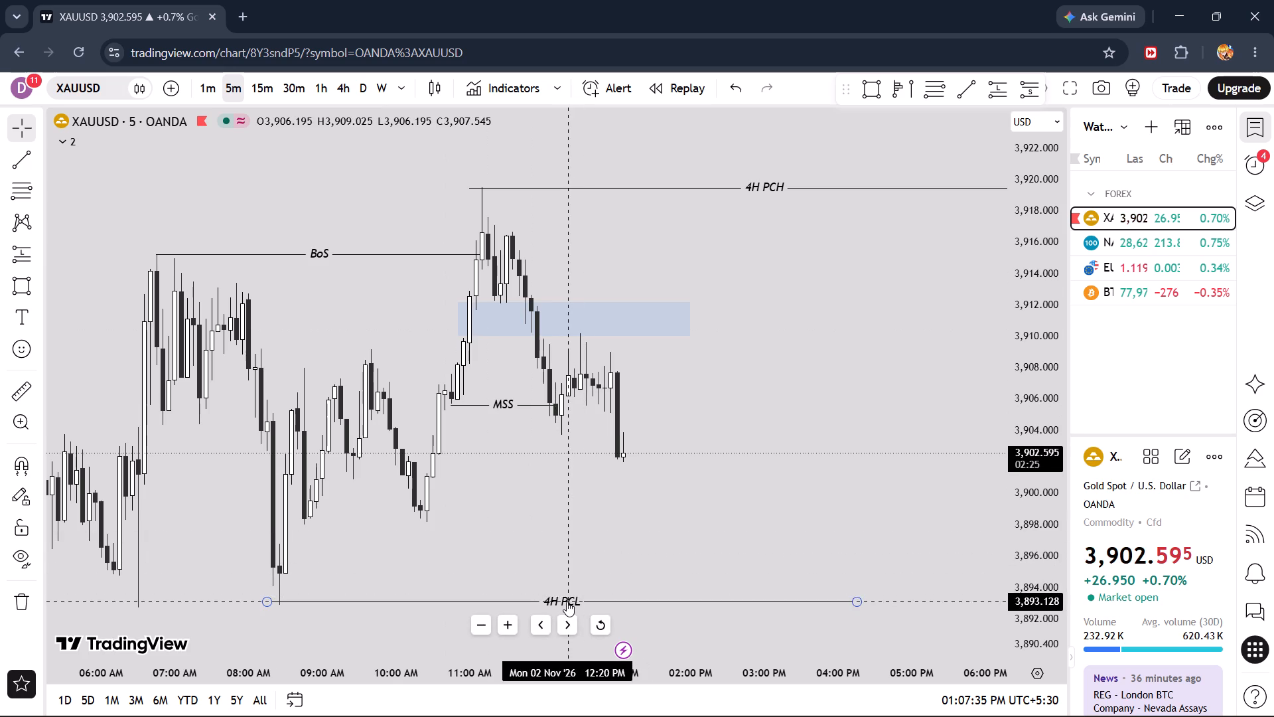
pyautogui.moveTo(567, 601); pyautogui.dragTo(579, 604)
pyautogui.click(585, 538)
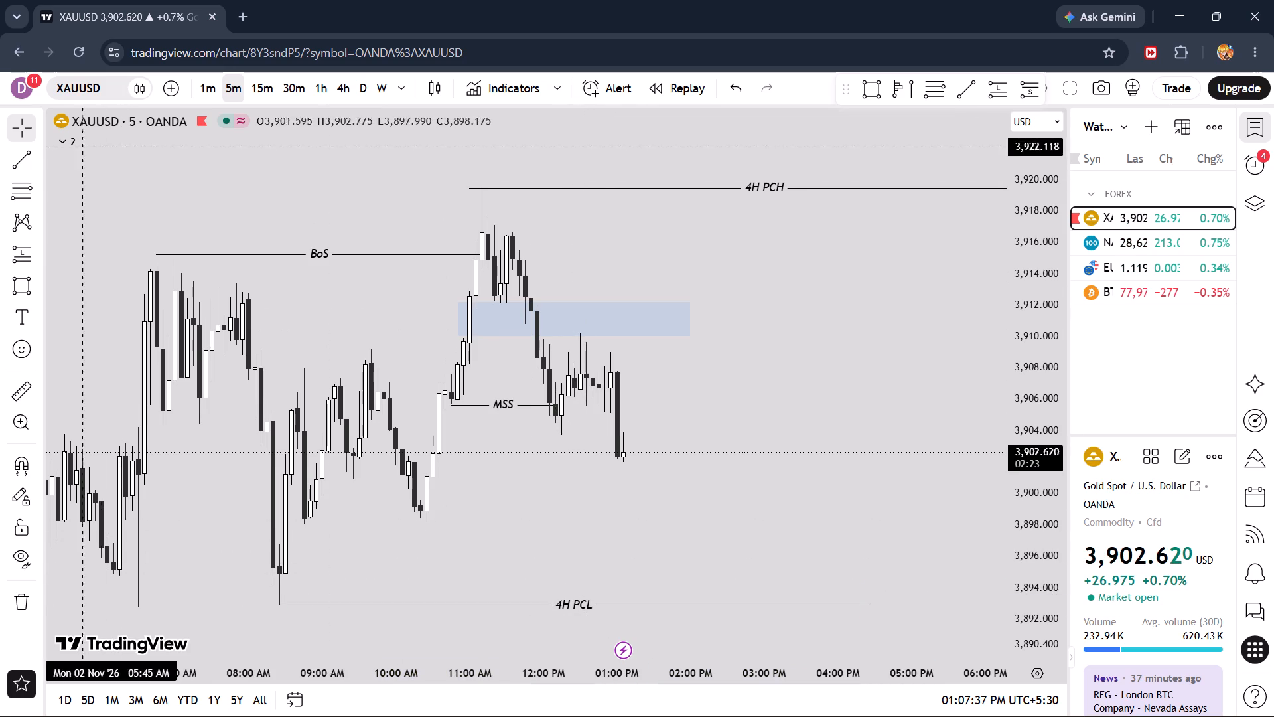
# Briefly toggle the visibility of the Trading Sessions indicator and leave it hidden.
pyautogui.click(72, 143)
pyautogui.click(144, 137)
pyautogui.click(144, 137)
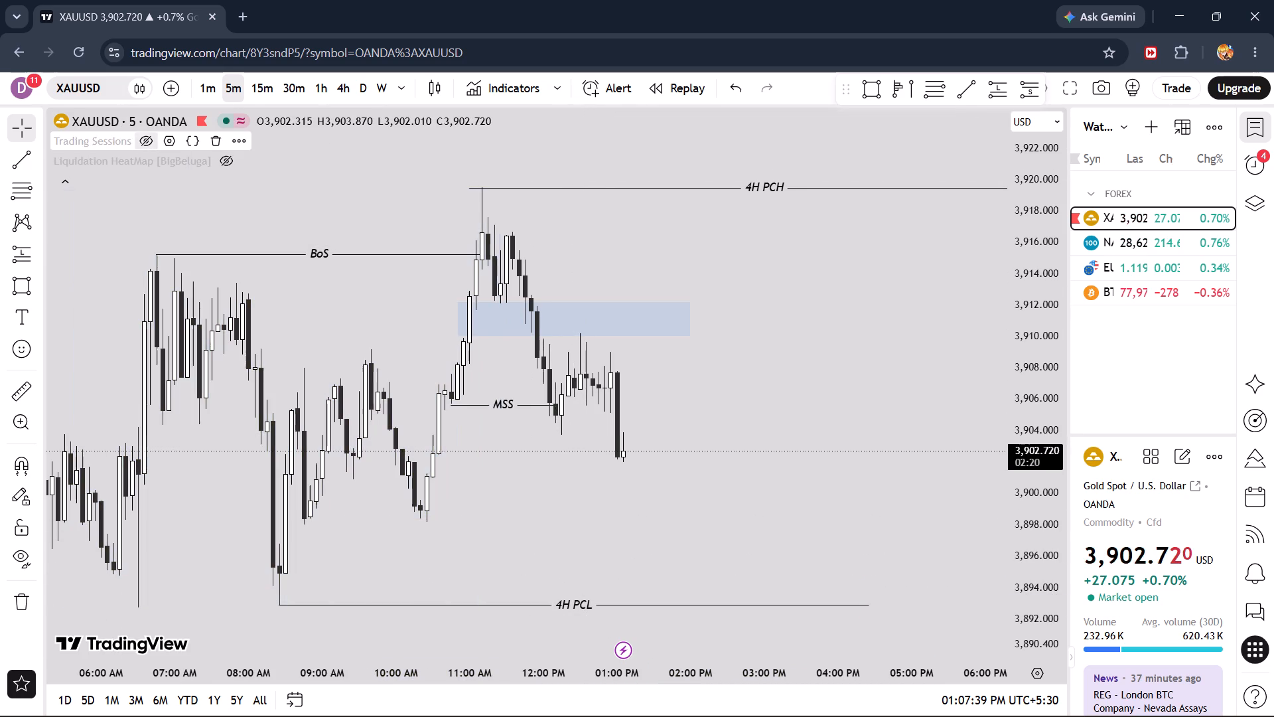
pyautogui.click(57, 180)
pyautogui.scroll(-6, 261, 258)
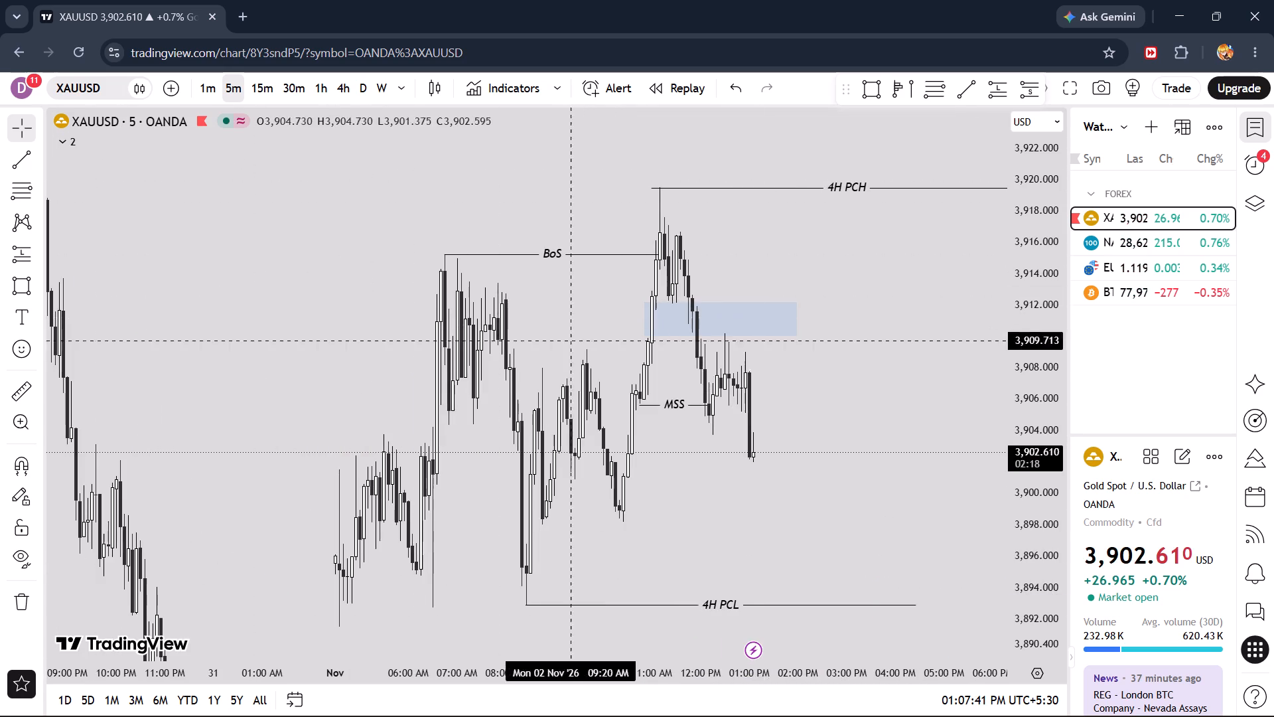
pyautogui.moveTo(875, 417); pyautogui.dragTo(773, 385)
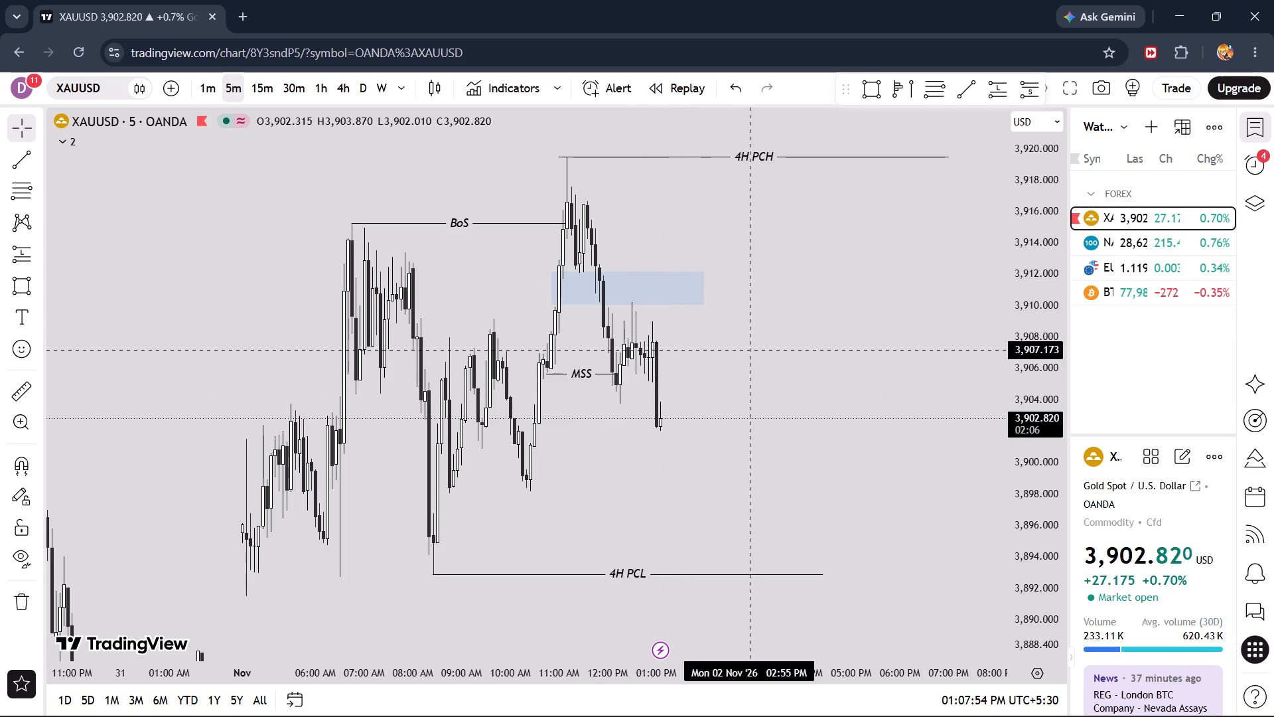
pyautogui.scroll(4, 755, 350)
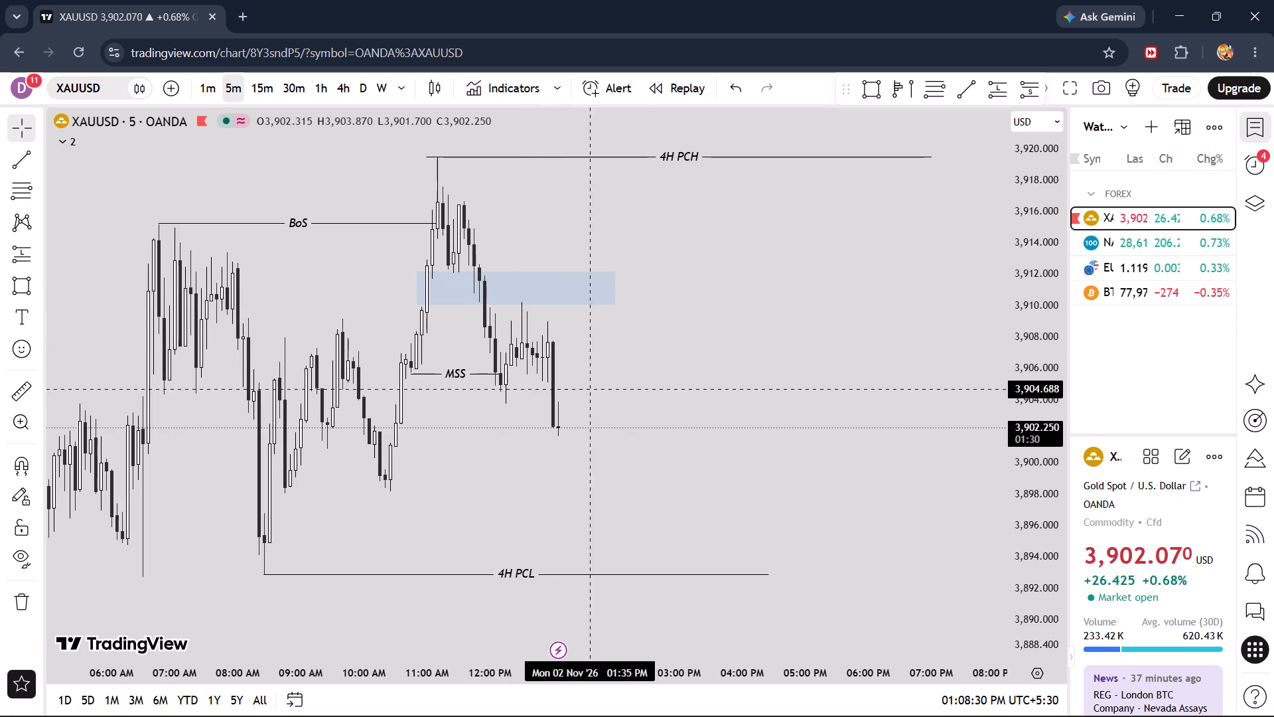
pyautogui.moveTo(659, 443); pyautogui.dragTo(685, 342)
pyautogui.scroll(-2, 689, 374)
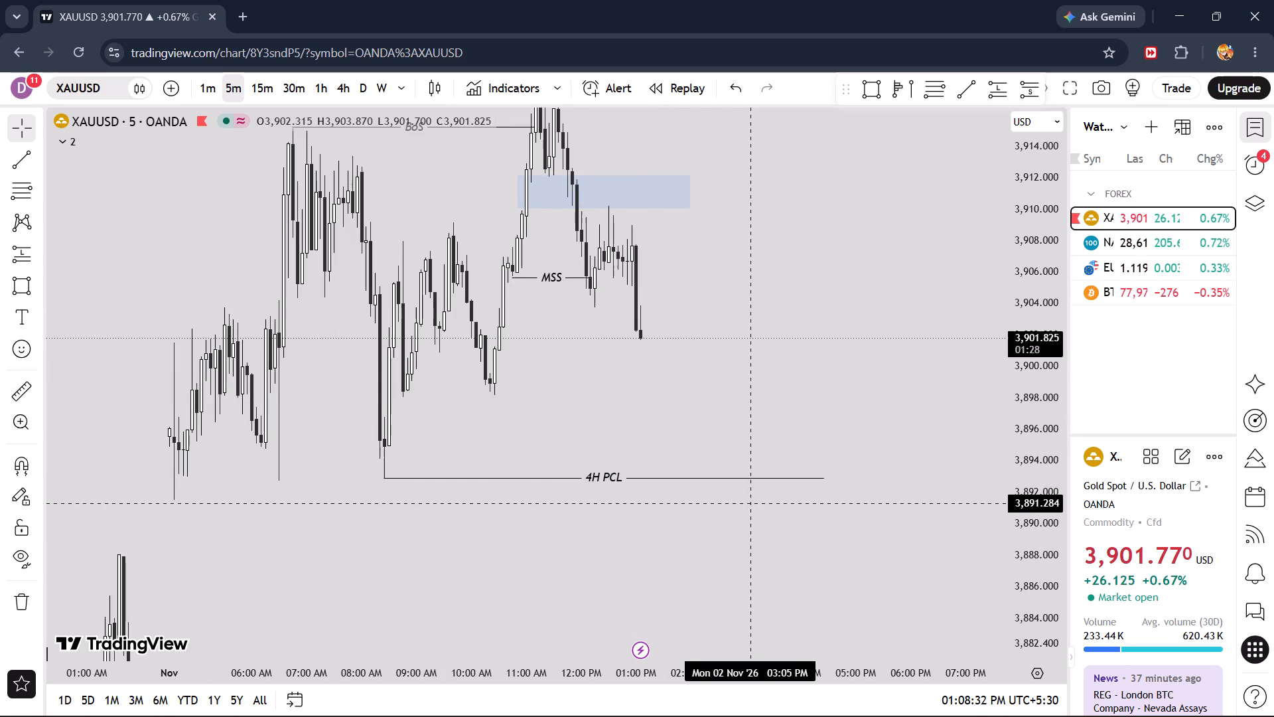
# Draw a horizontal trend line at about 3,903.7 from the 12:15 PM low to the 01:00 PM candle and apply the internal bos template.
pyautogui.scroll(-1, 778, 548)
pyautogui.scroll(1, 780, 550)
pyautogui.moveTo(758, 375); pyautogui.dragTo(856, 228)
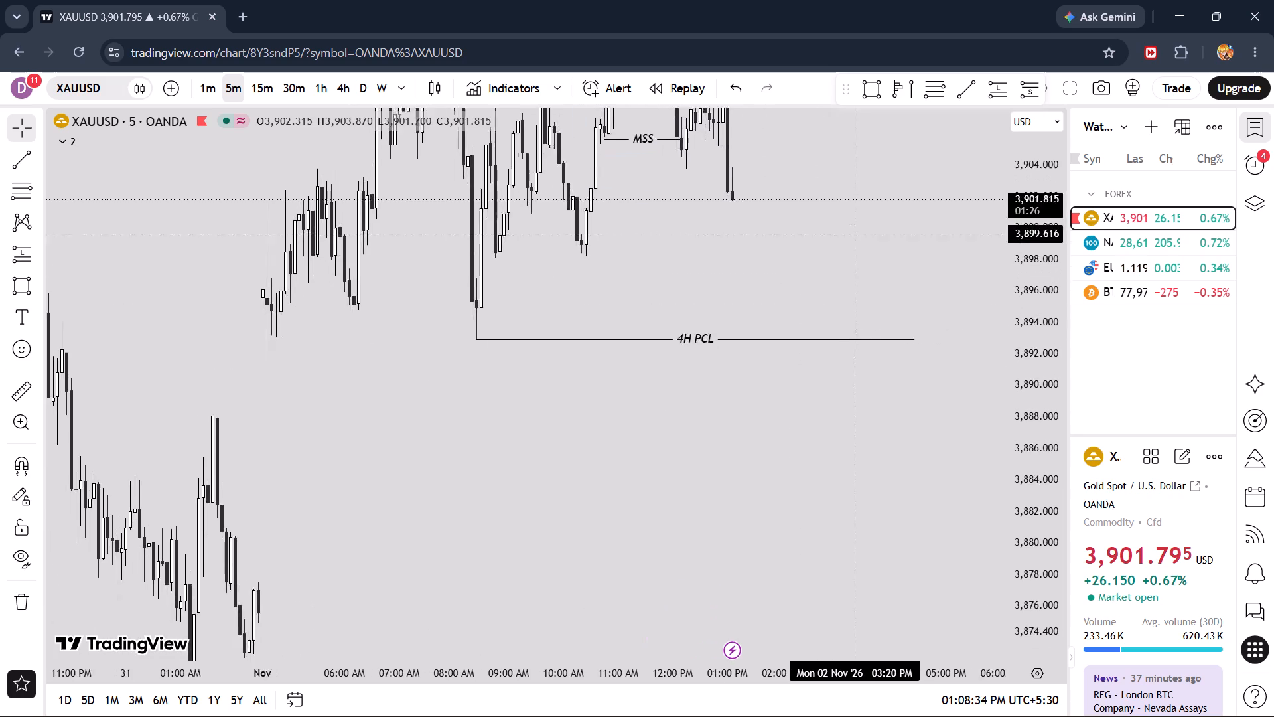
pyautogui.moveTo(856, 228); pyautogui.dragTo(839, 211)
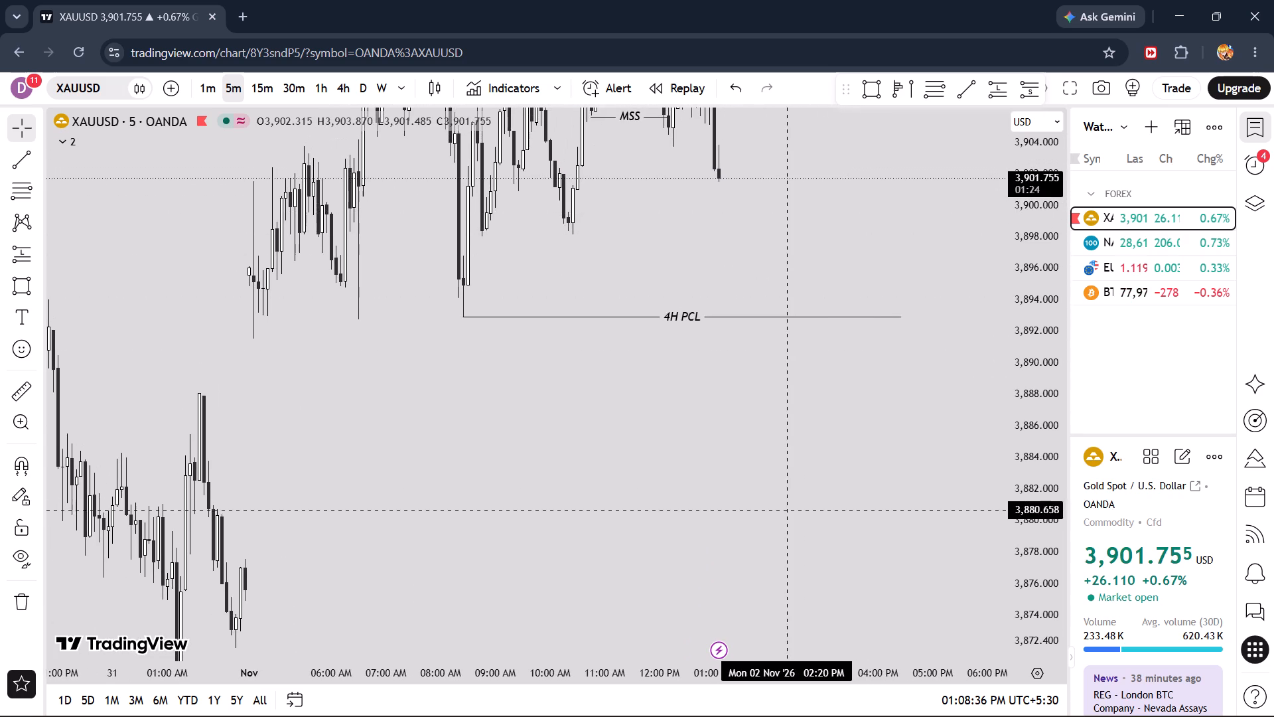
pyautogui.moveTo(828, 389); pyautogui.dragTo(822, 414)
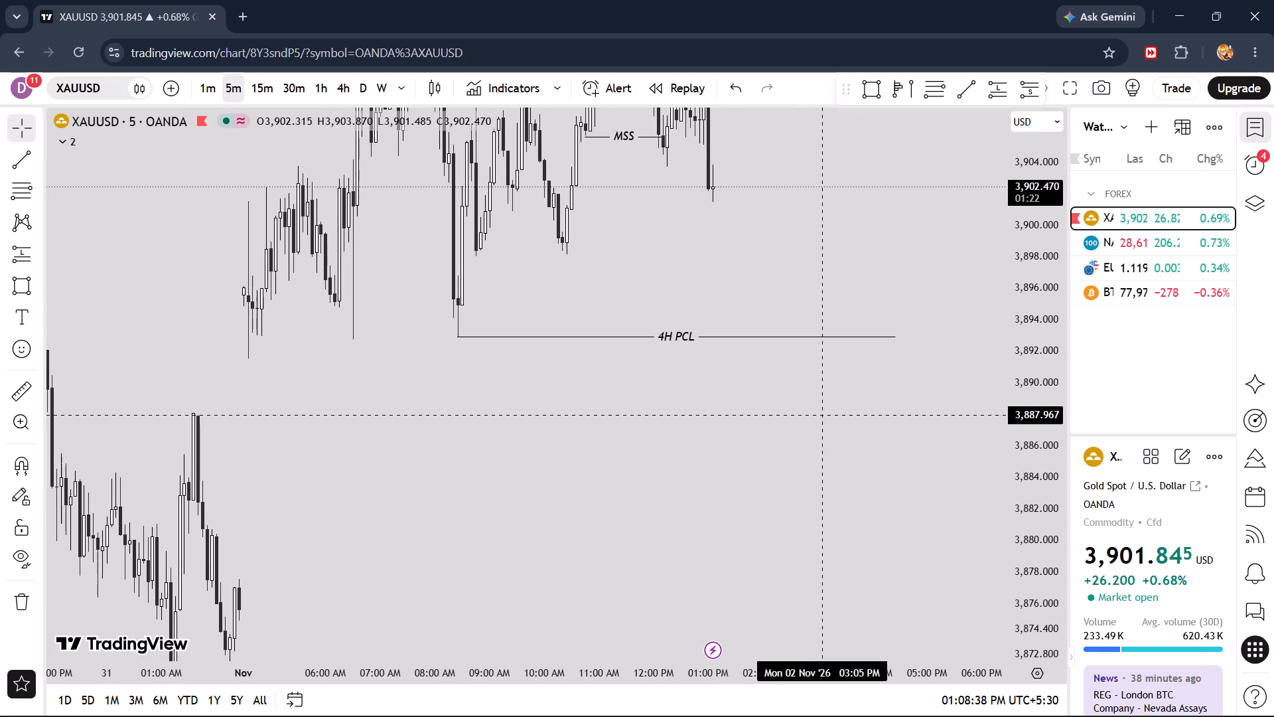
pyautogui.moveTo(822, 414); pyautogui.dragTo(792, 538)
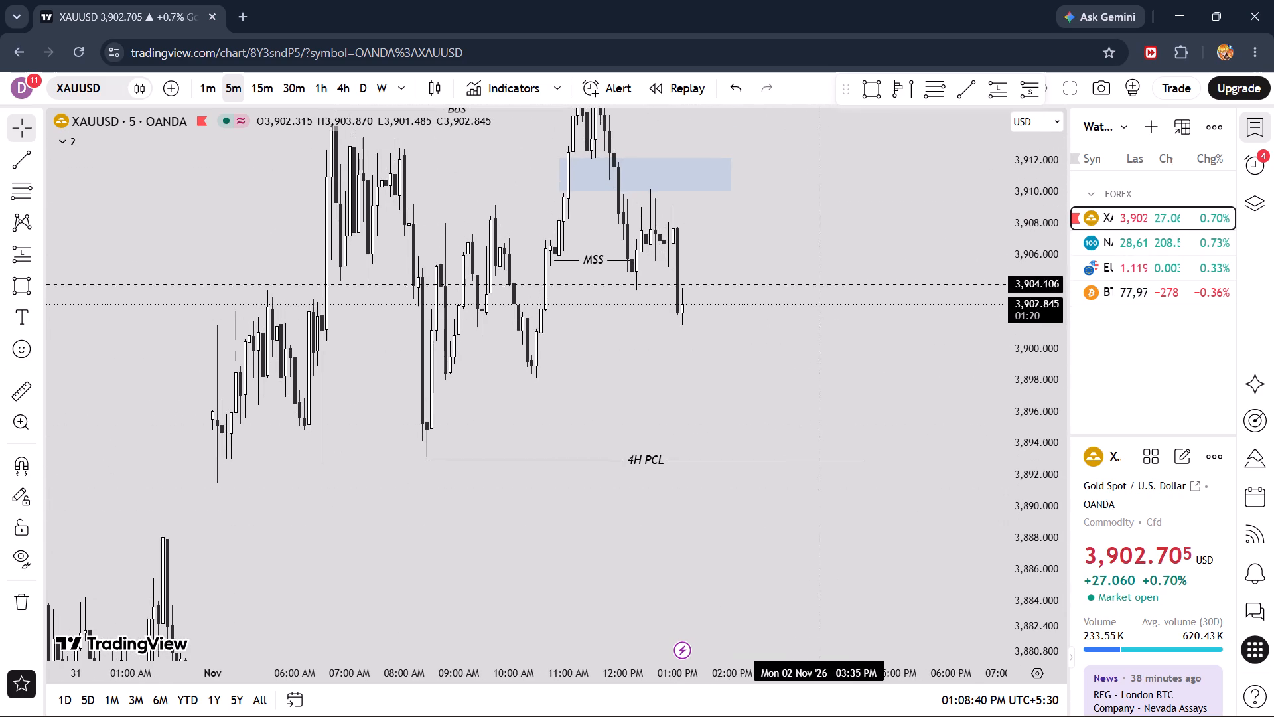
pyautogui.moveTo(821, 261); pyautogui.dragTo(789, 399)
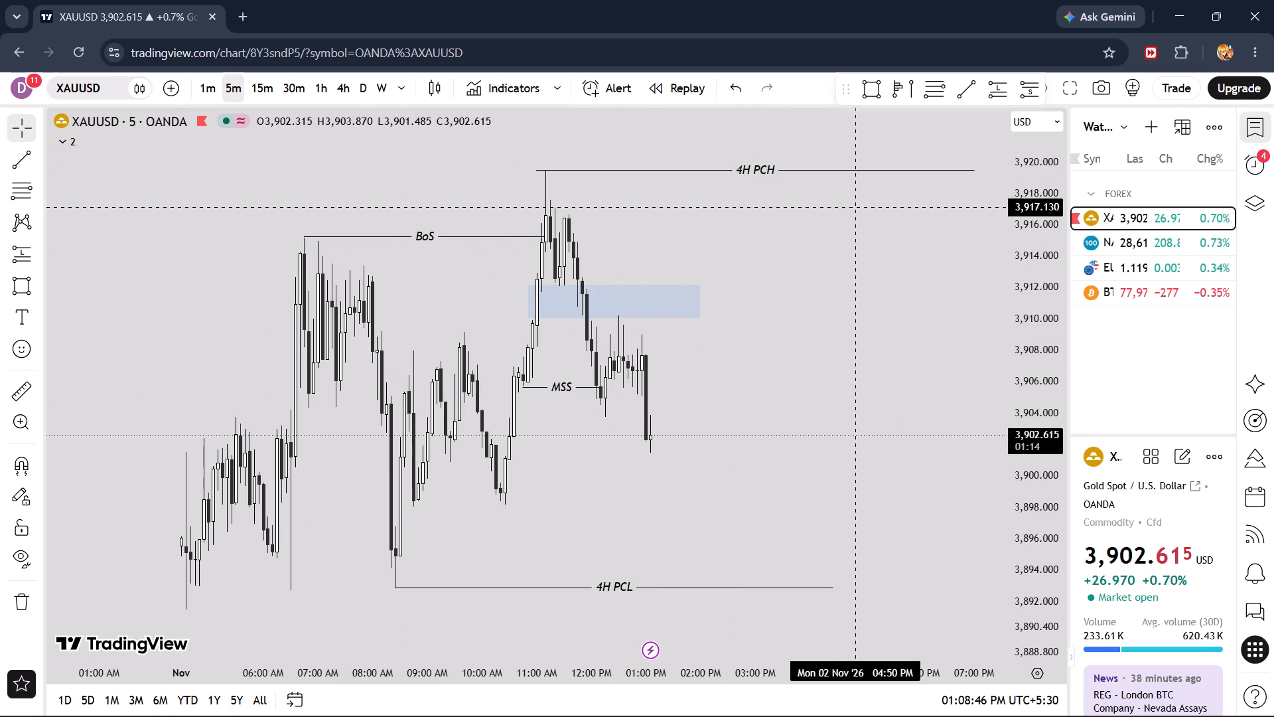
pyautogui.click(965, 92)
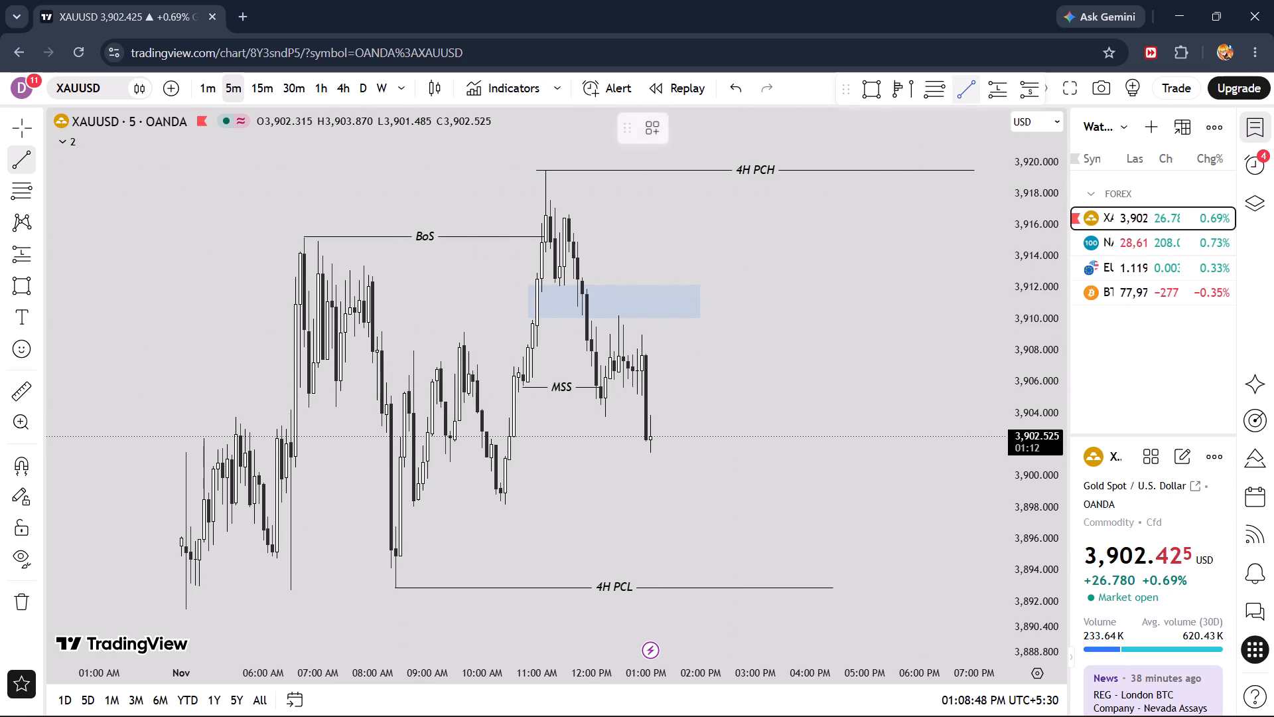
pyautogui.click(605, 417)
pyautogui.keyDown('shift'); pyautogui.click(644, 417); pyautogui.keyUp('shift')
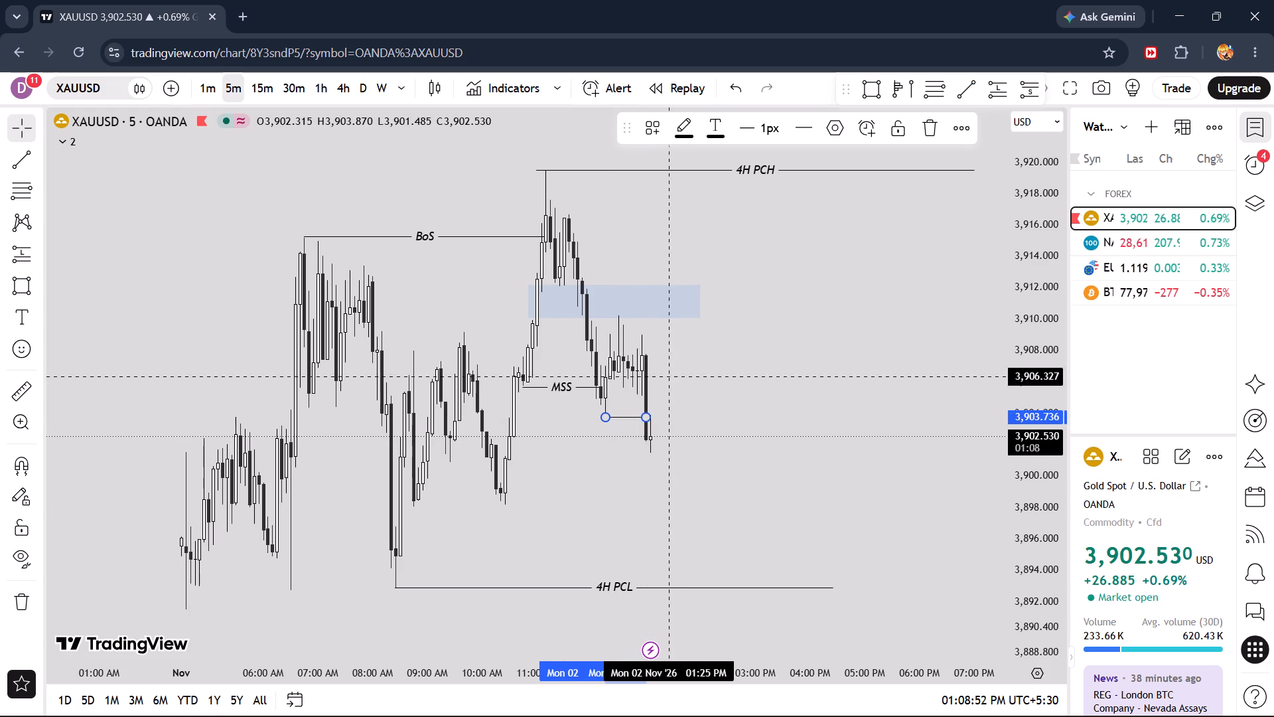
pyautogui.click(652, 133)
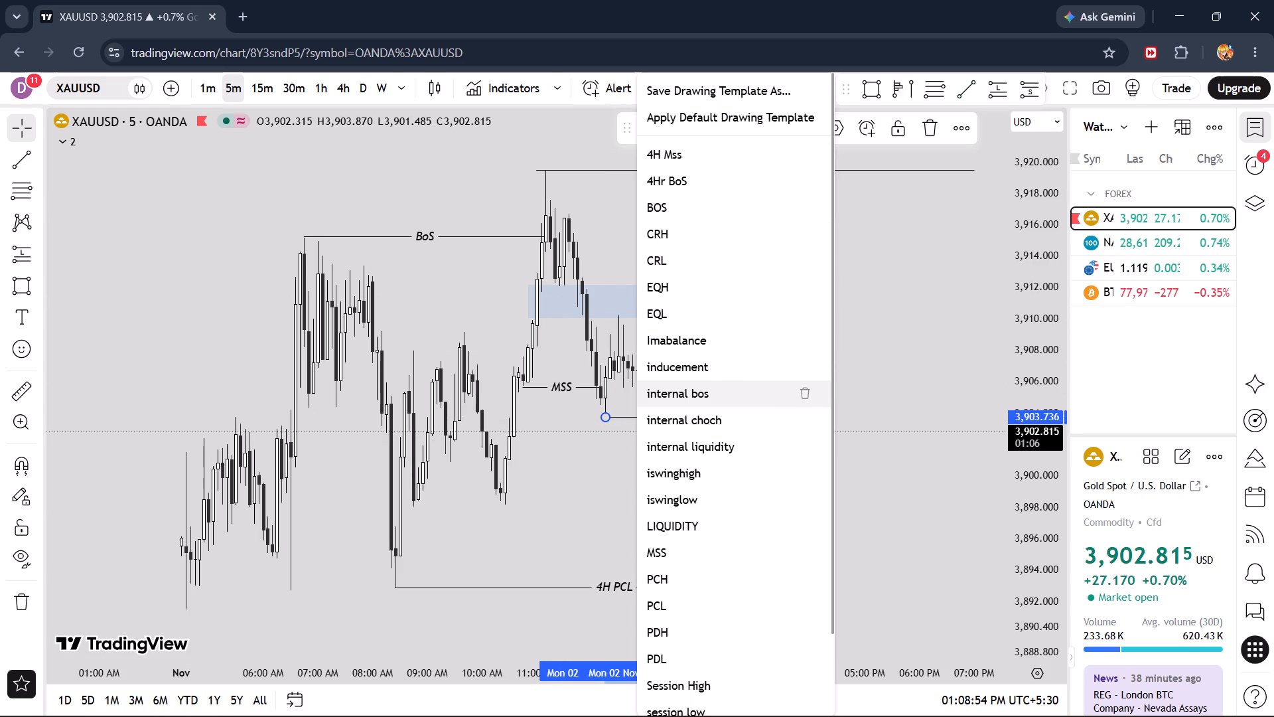
pyautogui.click(713, 399)
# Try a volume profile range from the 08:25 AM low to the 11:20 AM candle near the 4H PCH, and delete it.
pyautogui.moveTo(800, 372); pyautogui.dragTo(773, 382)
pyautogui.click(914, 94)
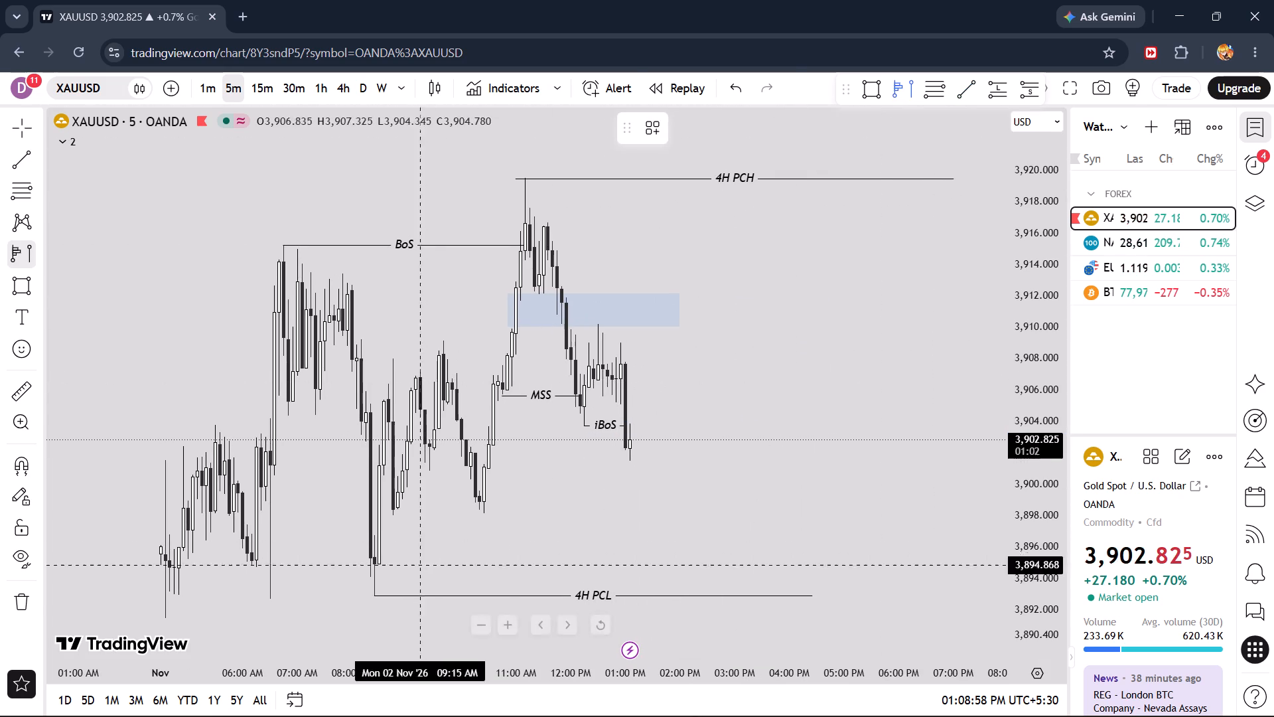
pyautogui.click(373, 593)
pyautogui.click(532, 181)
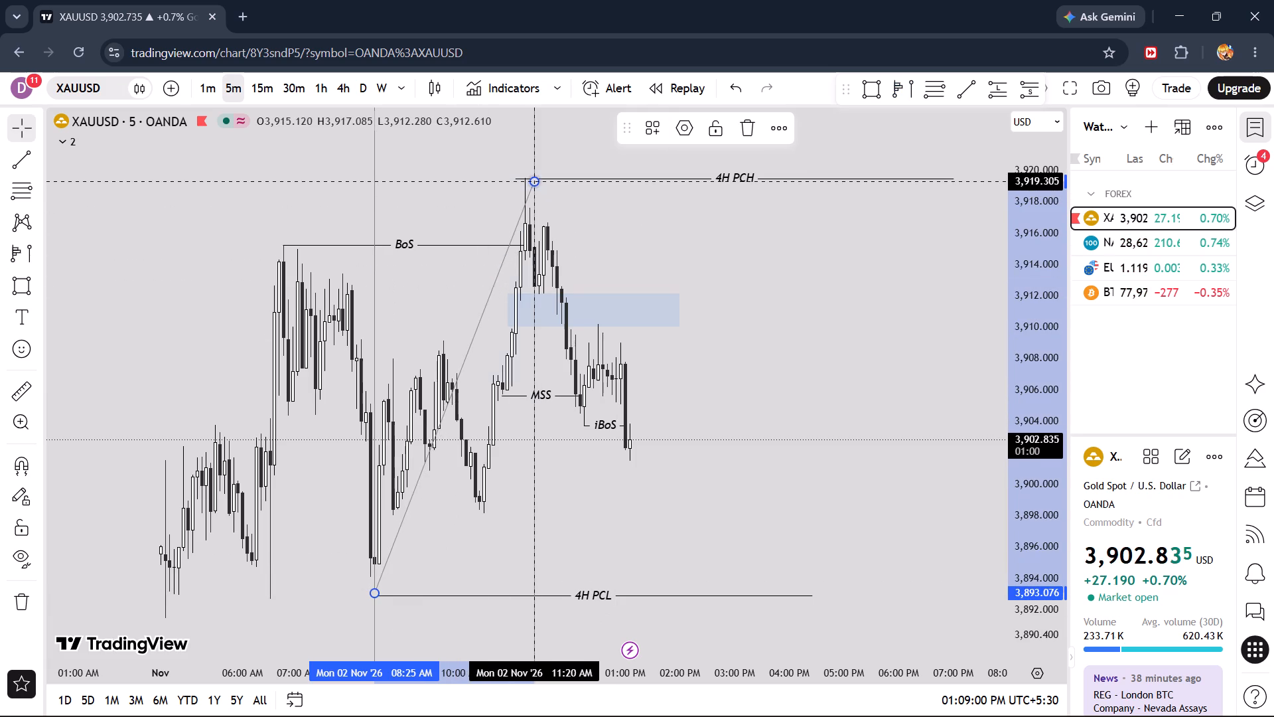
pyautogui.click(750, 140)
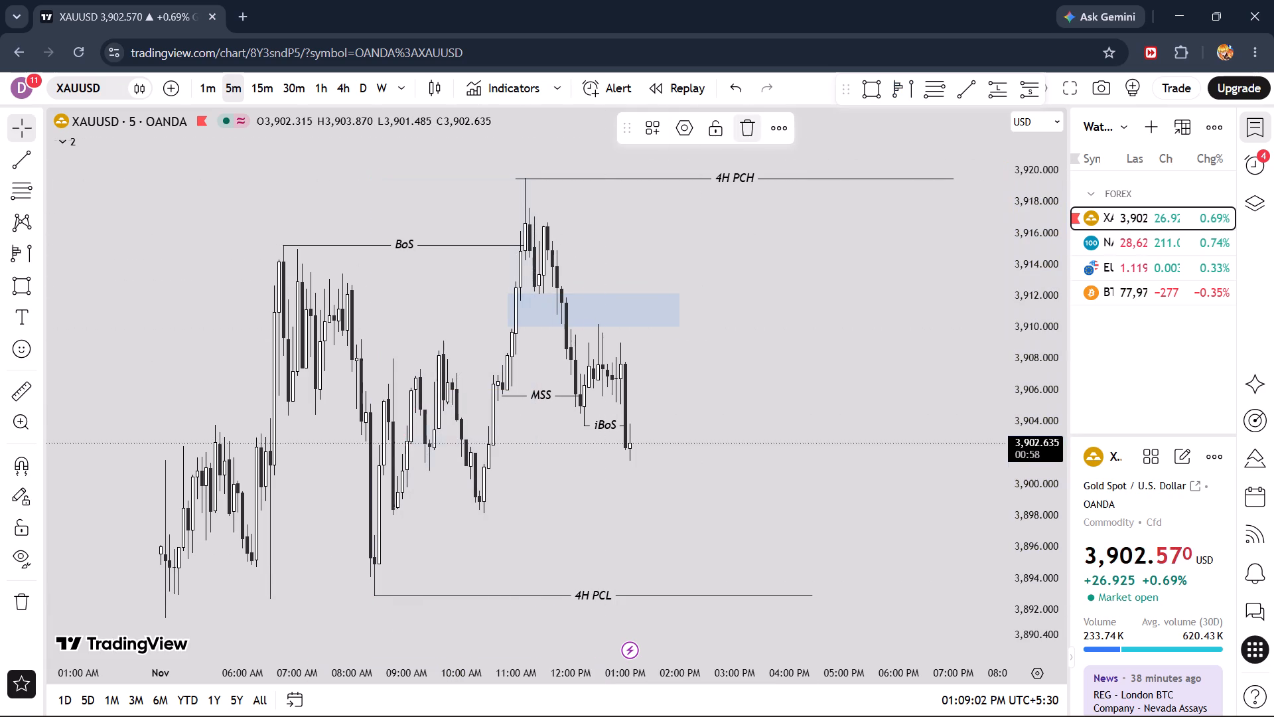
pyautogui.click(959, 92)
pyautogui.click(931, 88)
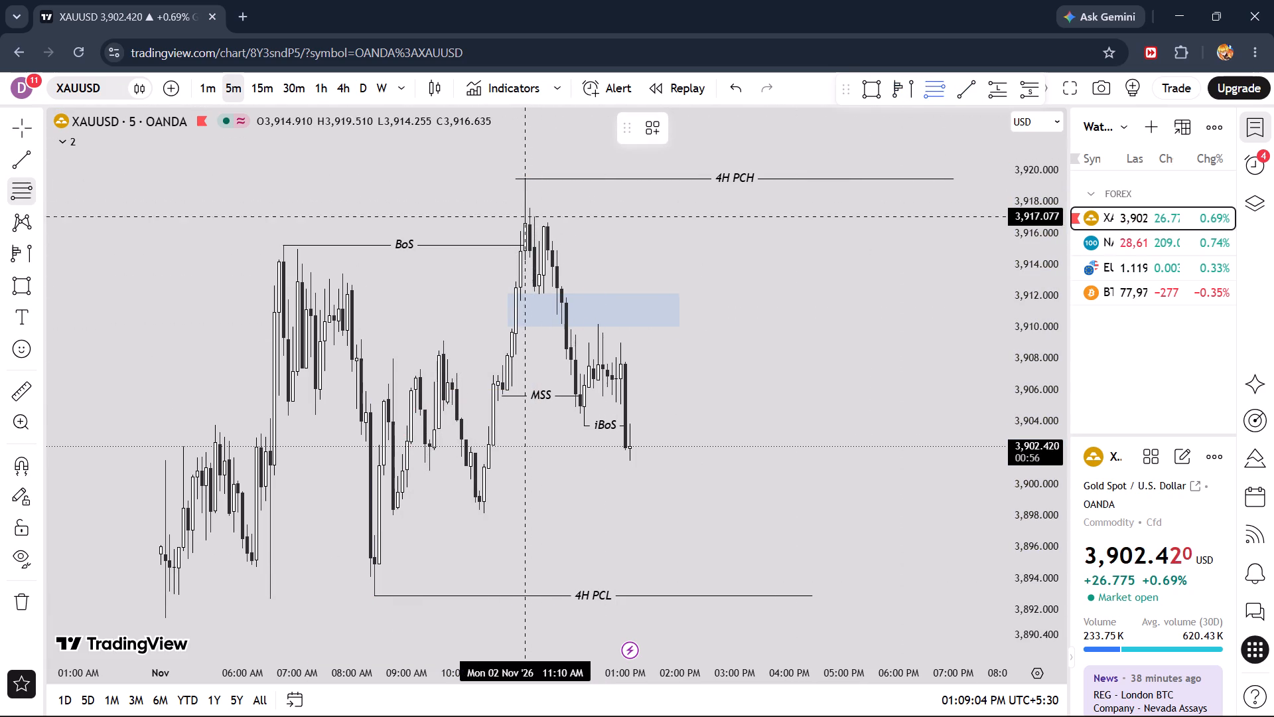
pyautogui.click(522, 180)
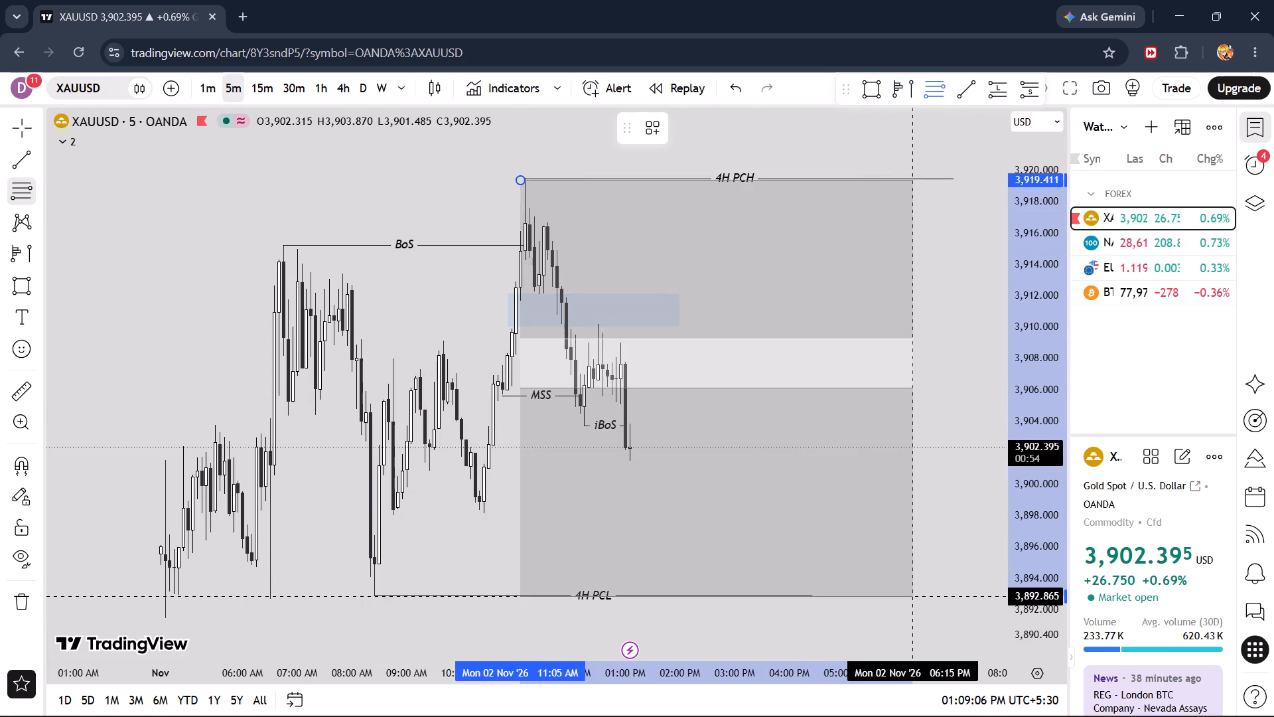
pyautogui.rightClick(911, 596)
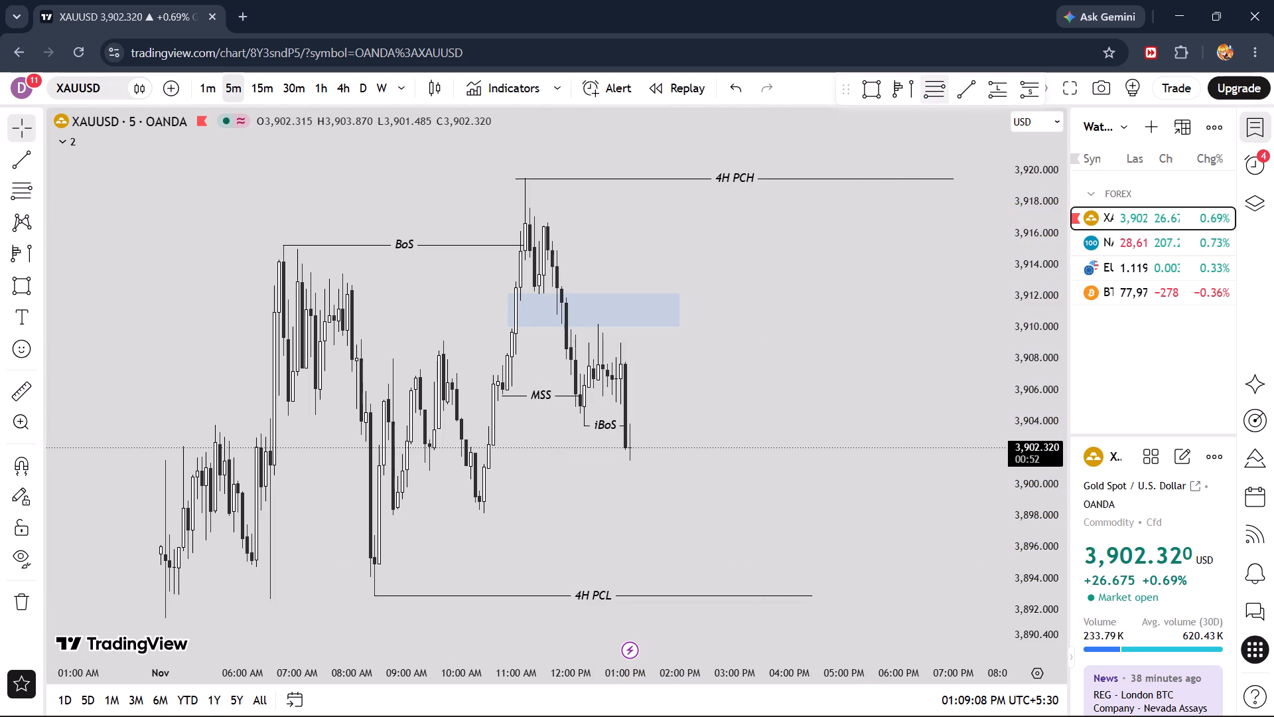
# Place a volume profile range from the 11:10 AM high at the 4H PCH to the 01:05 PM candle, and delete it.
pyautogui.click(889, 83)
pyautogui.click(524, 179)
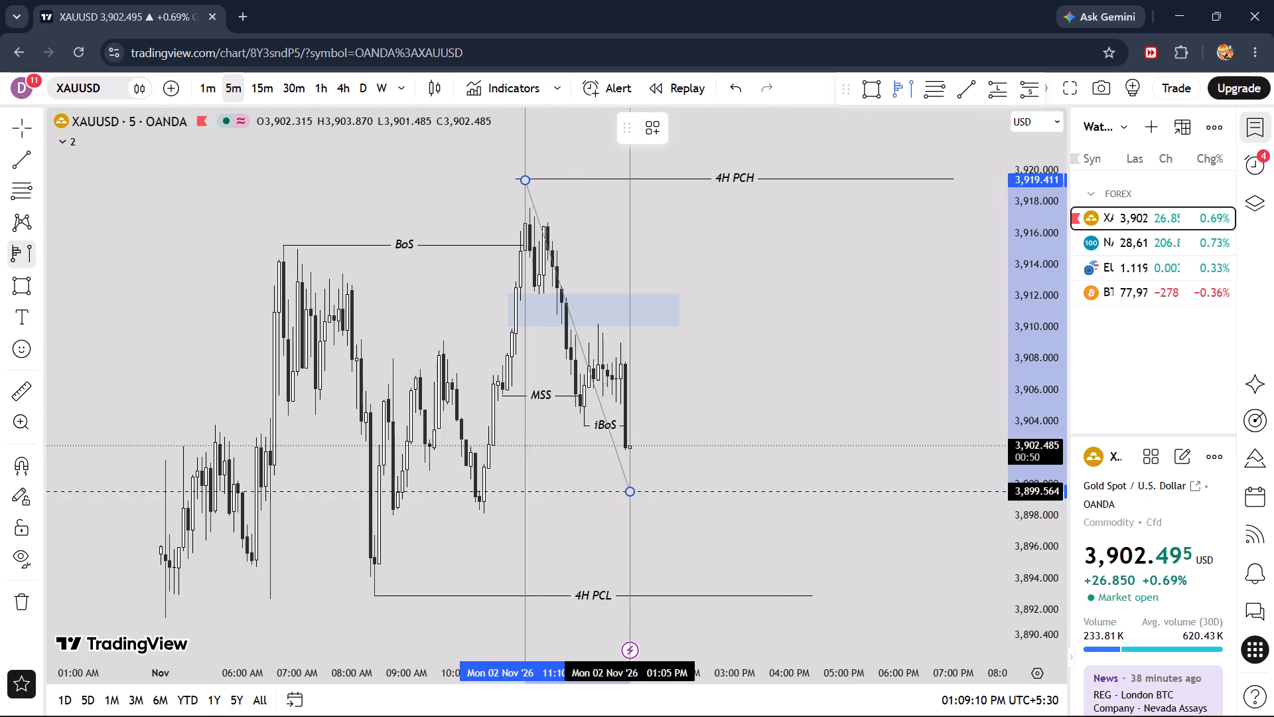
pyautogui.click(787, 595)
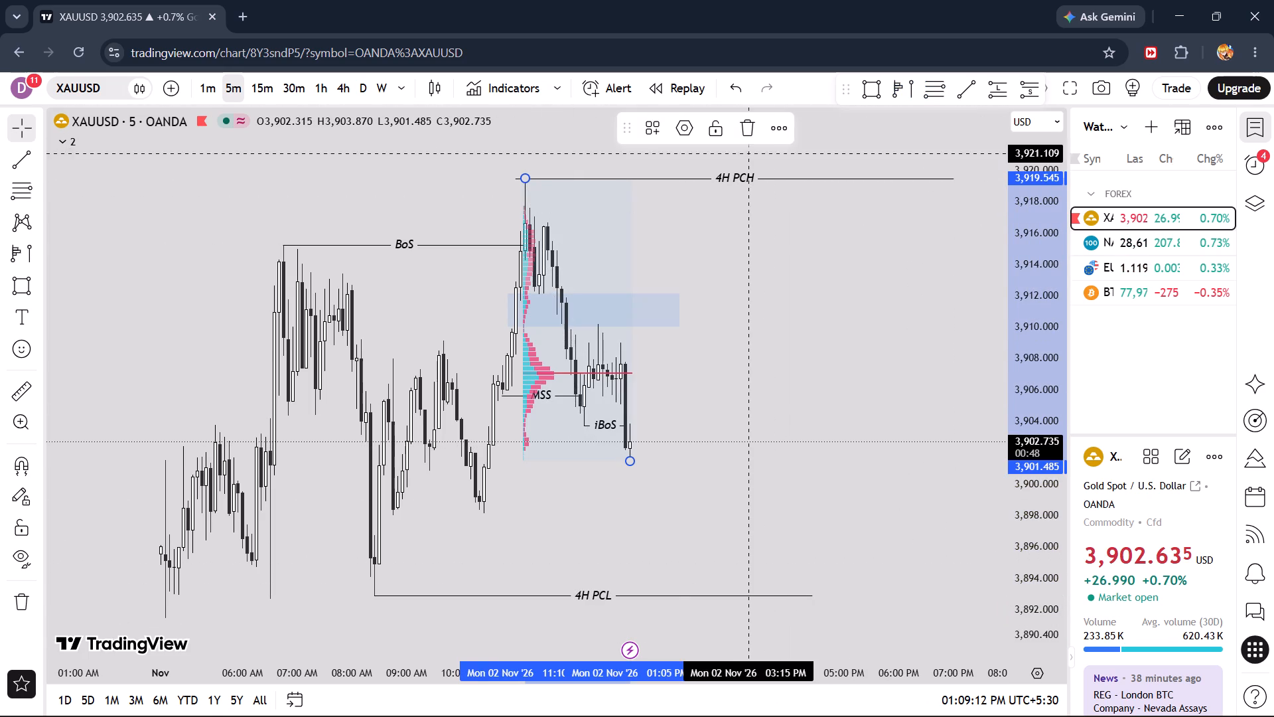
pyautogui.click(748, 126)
# Switch the XAUUSD chart to the 1-minute timeframe.
pyautogui.click(206, 80)
# Draw a rectangle from 12:36 PM to 01:00 PM between about 3,909.7 and 3,908.4, and apply the saved red template.
pyautogui.scroll(-9, 363, 279)
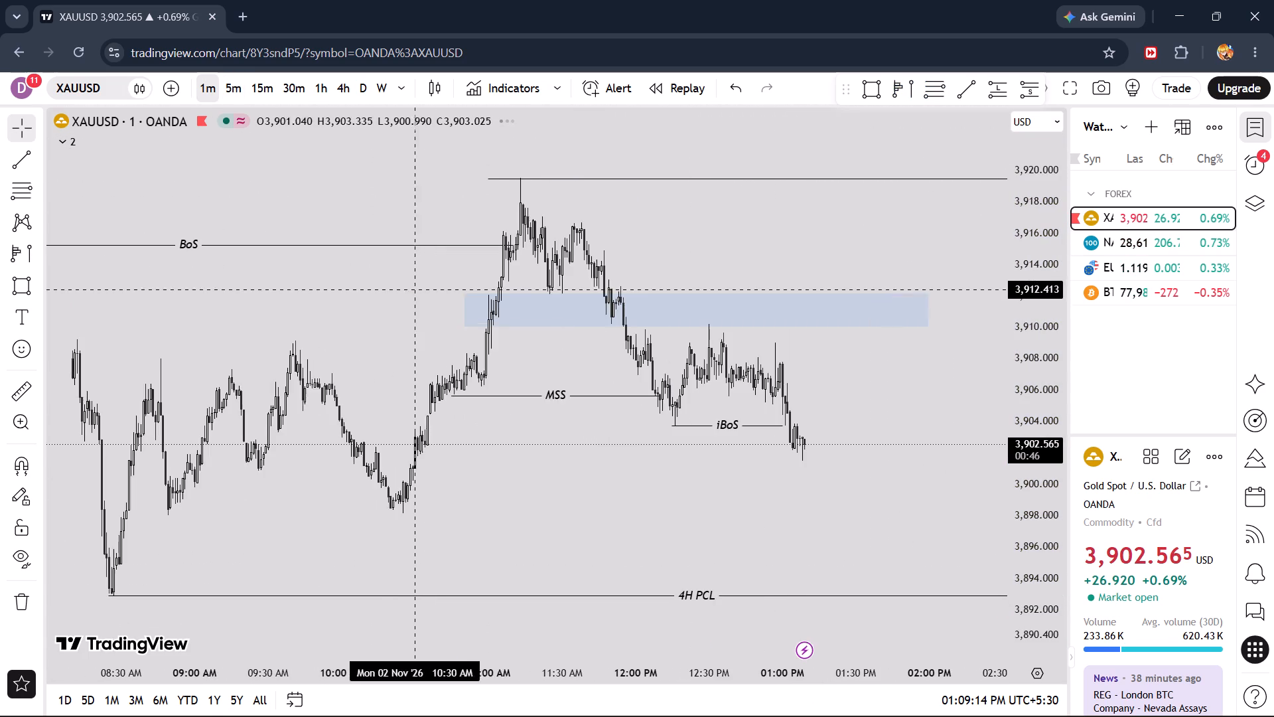
pyautogui.scroll(-7, 532, 263)
pyautogui.scroll(7, 741, 326)
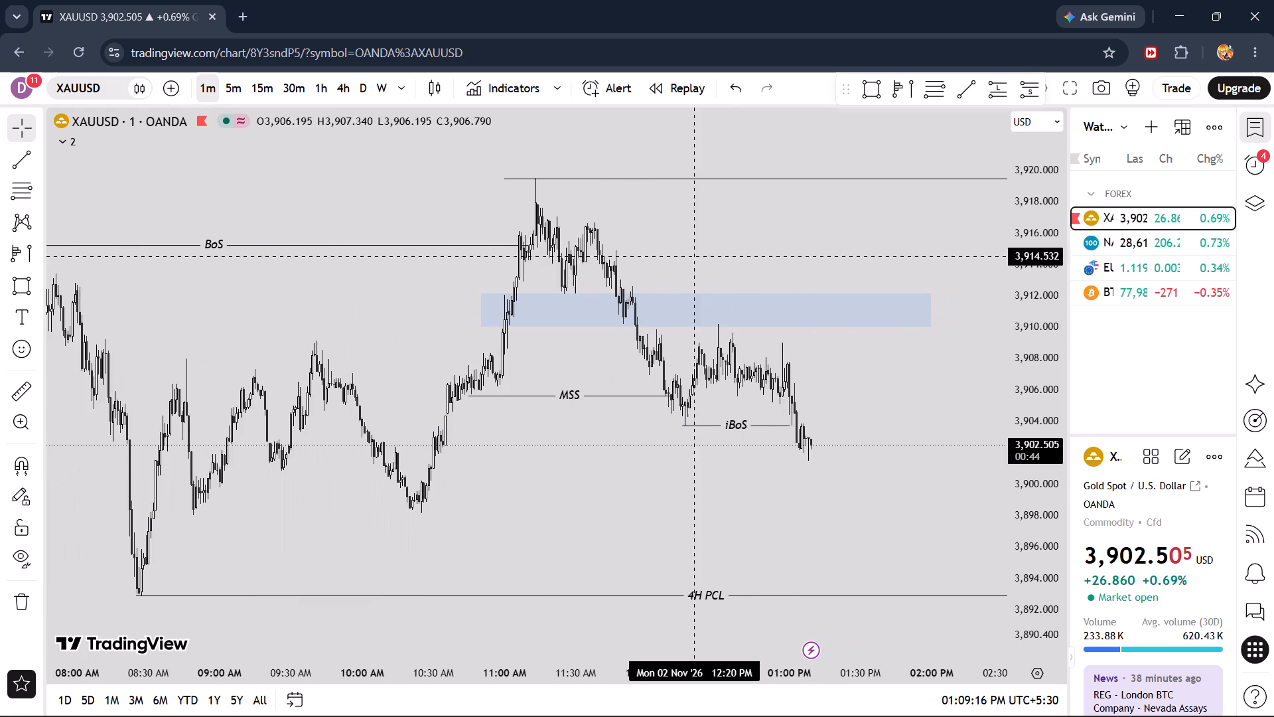
pyautogui.moveTo(683, 214); pyautogui.dragTo(685, 262)
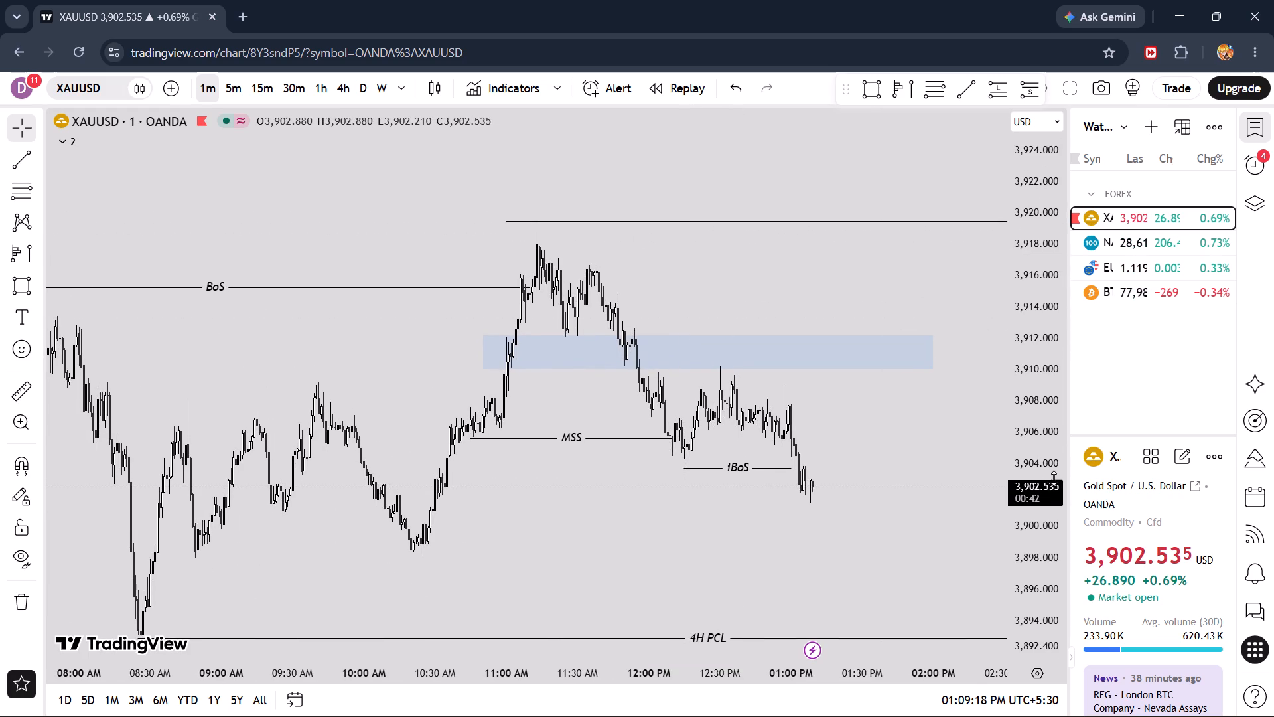
pyautogui.moveTo(1028, 507); pyautogui.dragTo(1020, 240)
pyautogui.moveTo(859, 490); pyautogui.dragTo(888, 388)
pyautogui.scroll(3, 888, 388)
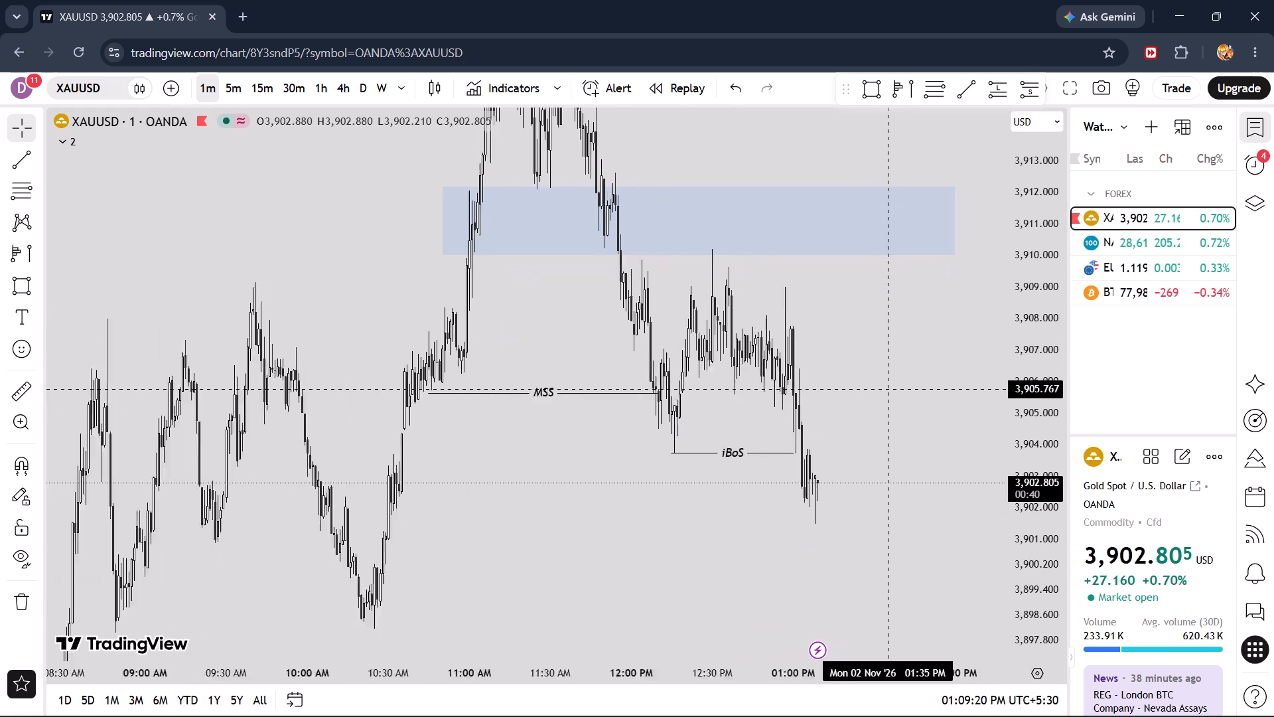
pyautogui.scroll(2, 888, 388)
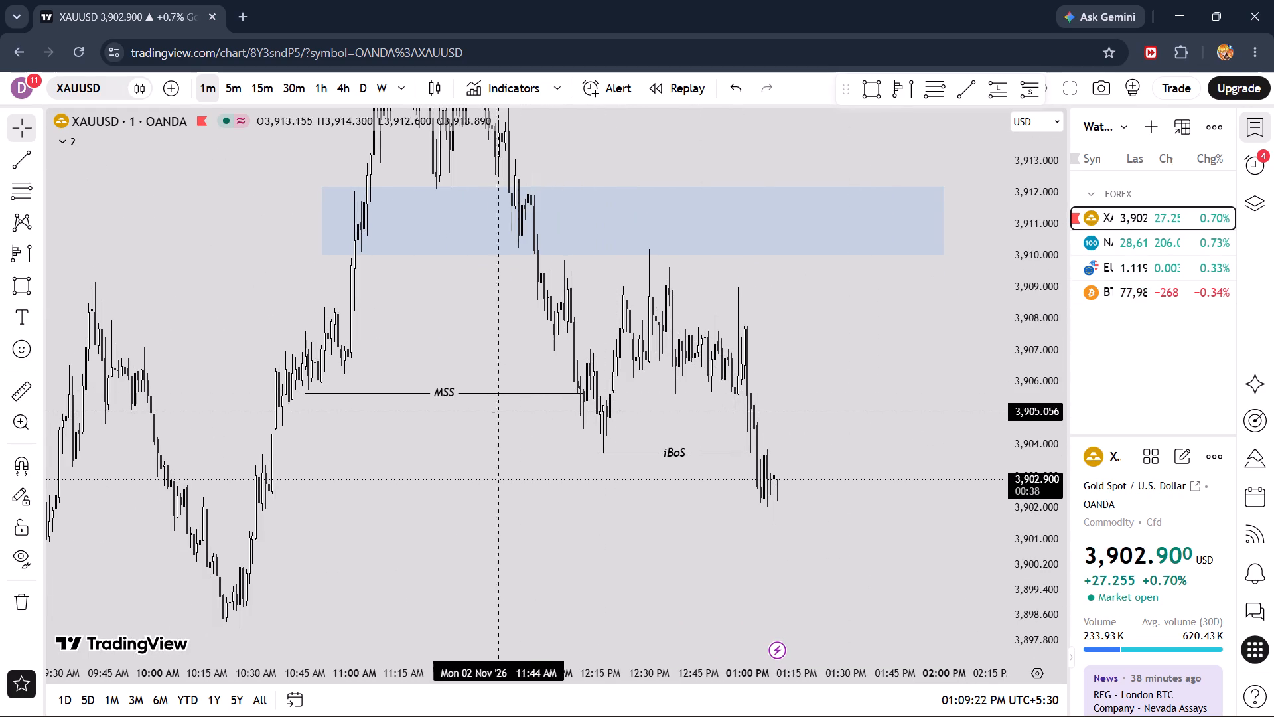
pyautogui.click(437, 392)
pyautogui.moveTo(430, 337); pyautogui.dragTo(443, 445)
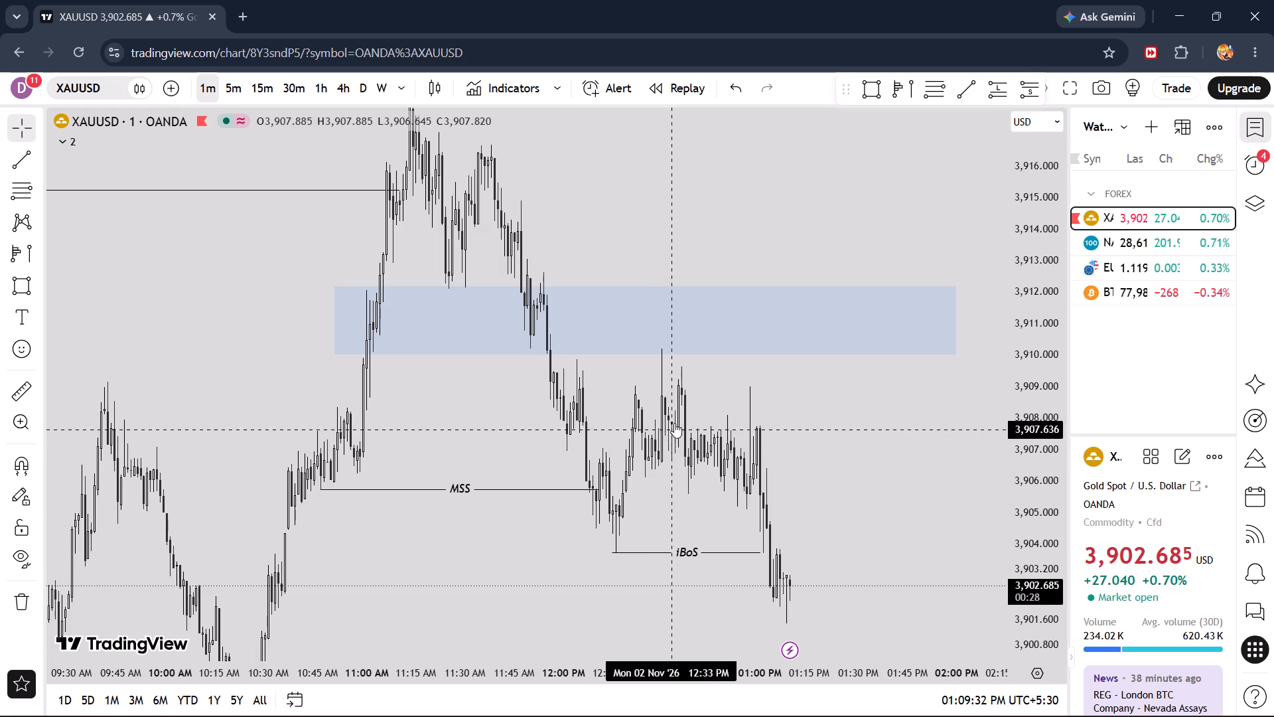
pyautogui.scroll(8, 821, 418)
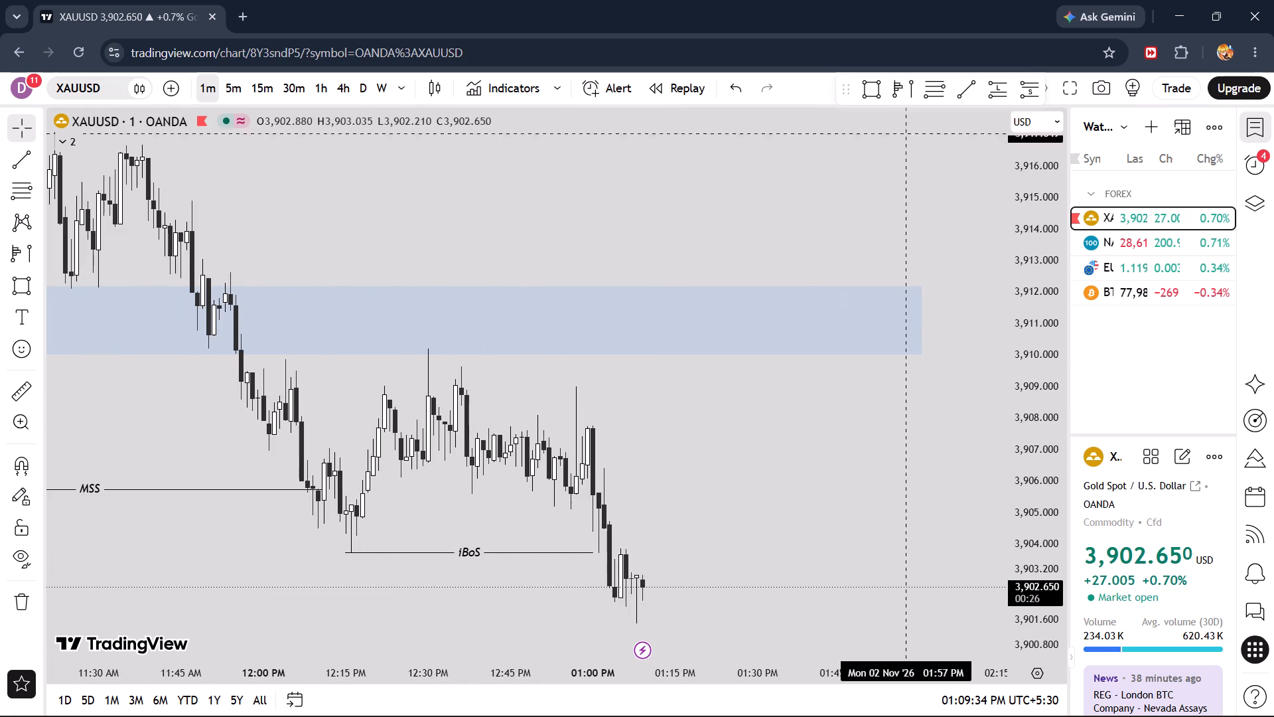
pyautogui.click(875, 90)
pyautogui.click(460, 366)
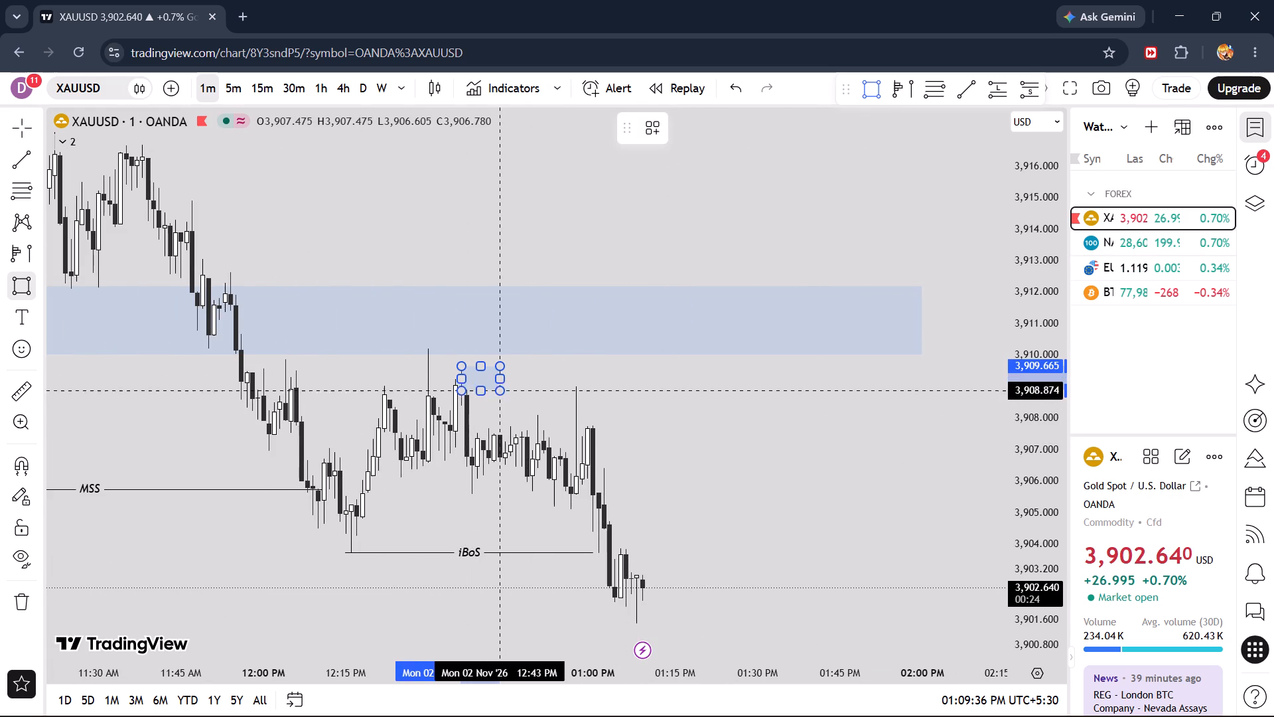
pyautogui.click(502, 405)
pyautogui.moveTo(501, 382); pyautogui.dragTo(593, 386)
pyautogui.click(649, 137)
pyautogui.click(664, 224)
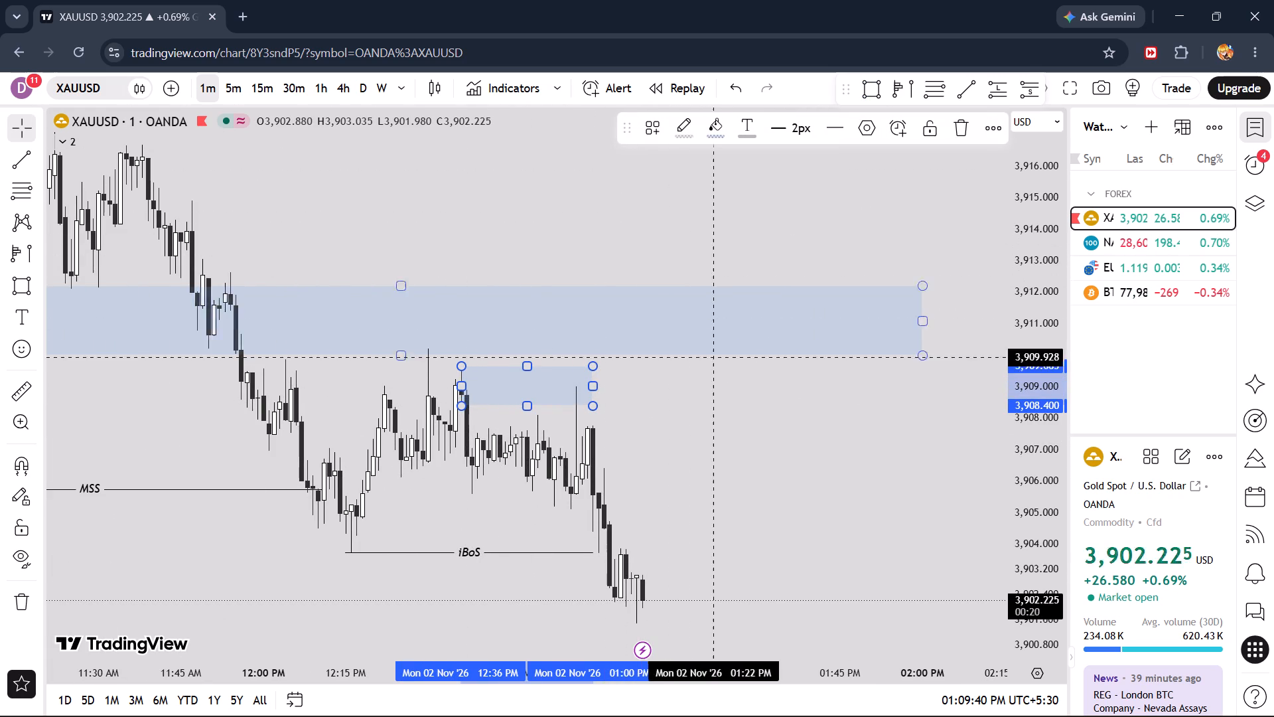
# Draw a second red rectangle from the 01:02 PM candle to about 01:40 PM, between about 3,906.6 and 3,904.4.
pyautogui.moveTo(709, 507); pyautogui.dragTo(715, 395)
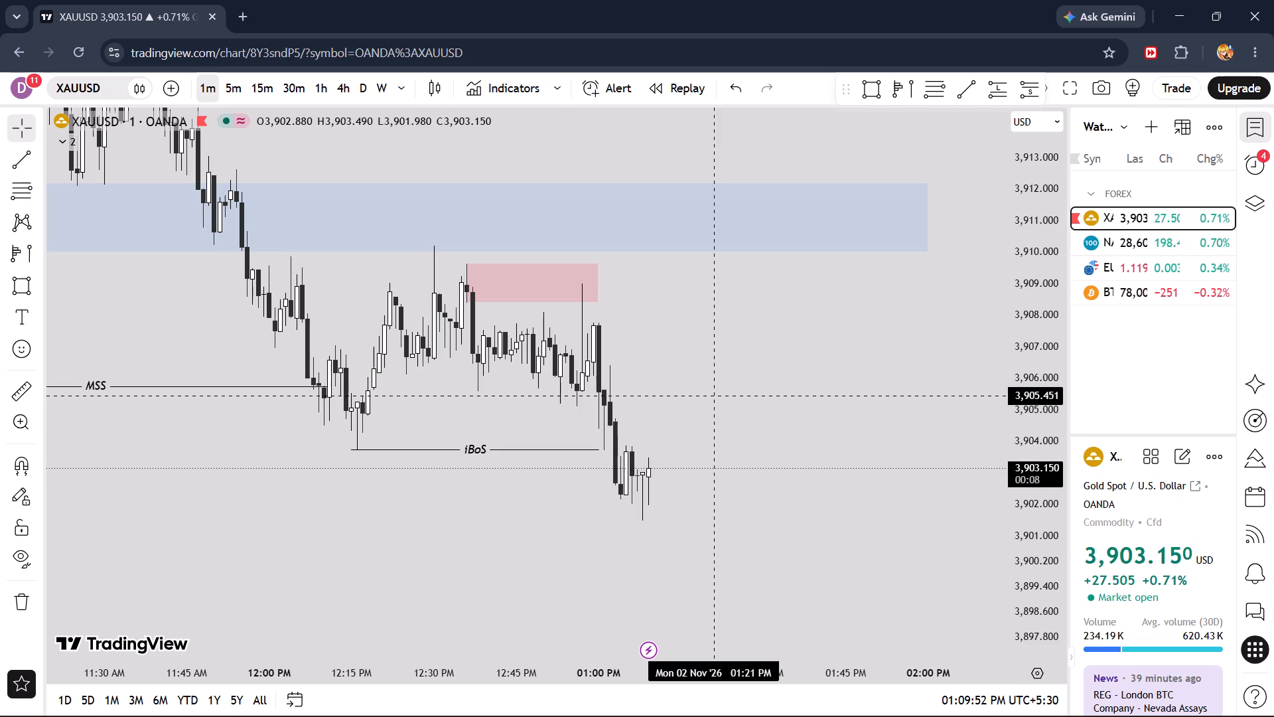
pyautogui.scroll(-8, 715, 395)
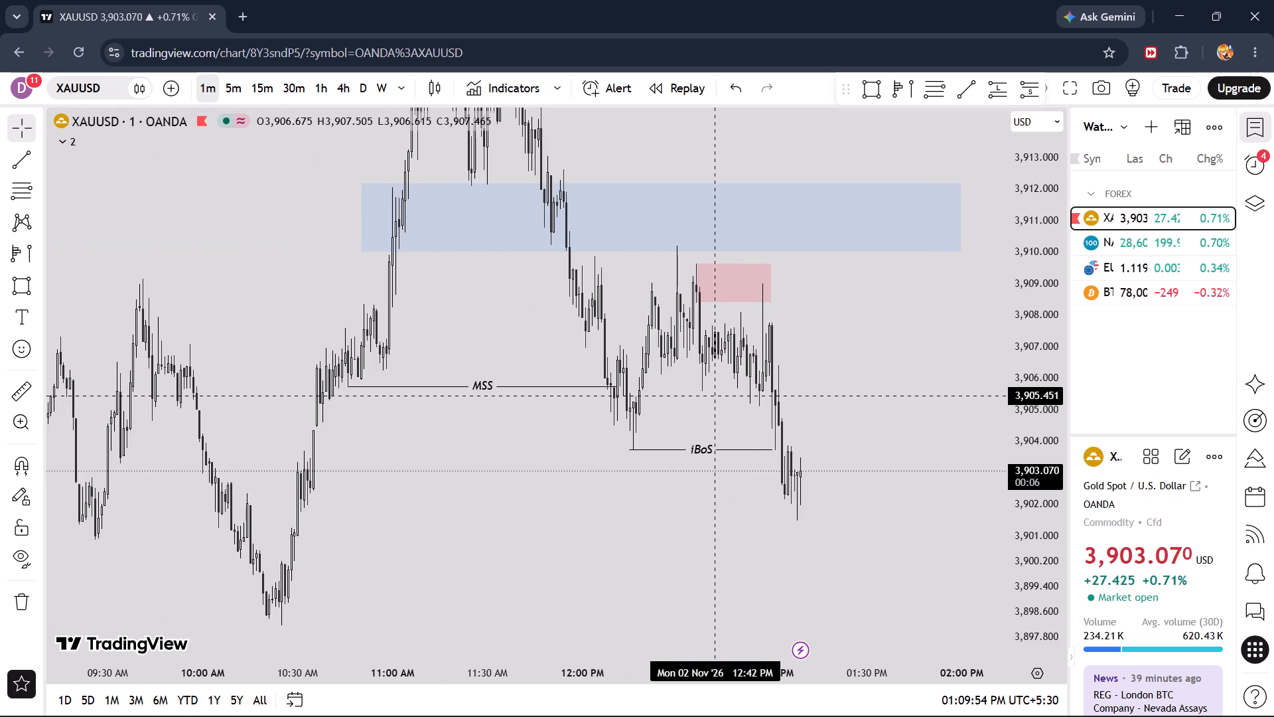
pyautogui.scroll(1, 715, 395)
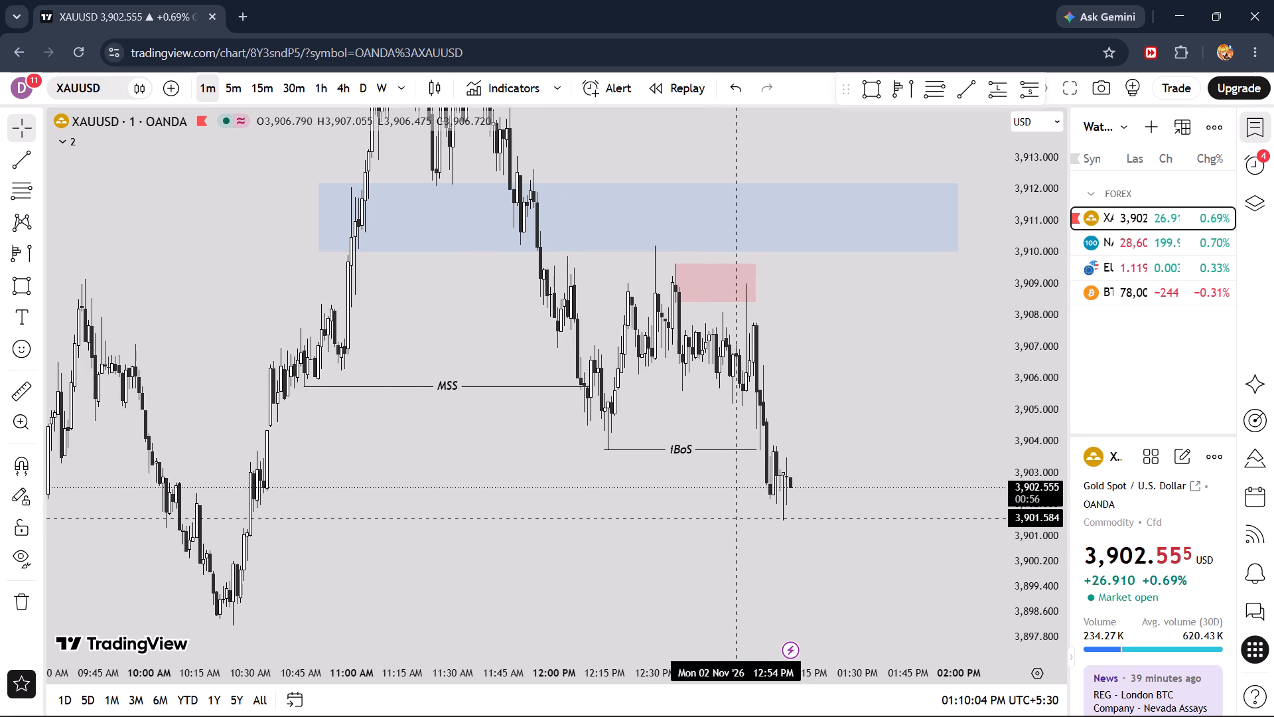
pyautogui.scroll(5, 735, 517)
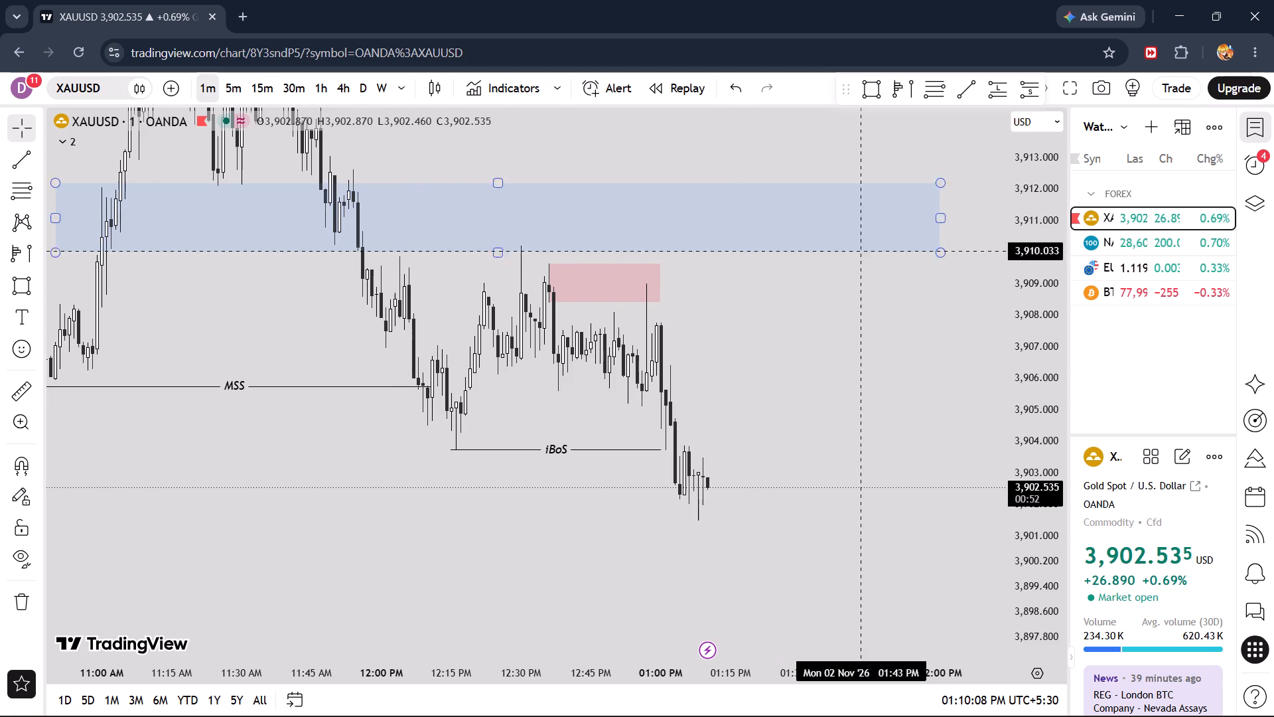
pyautogui.click(871, 87)
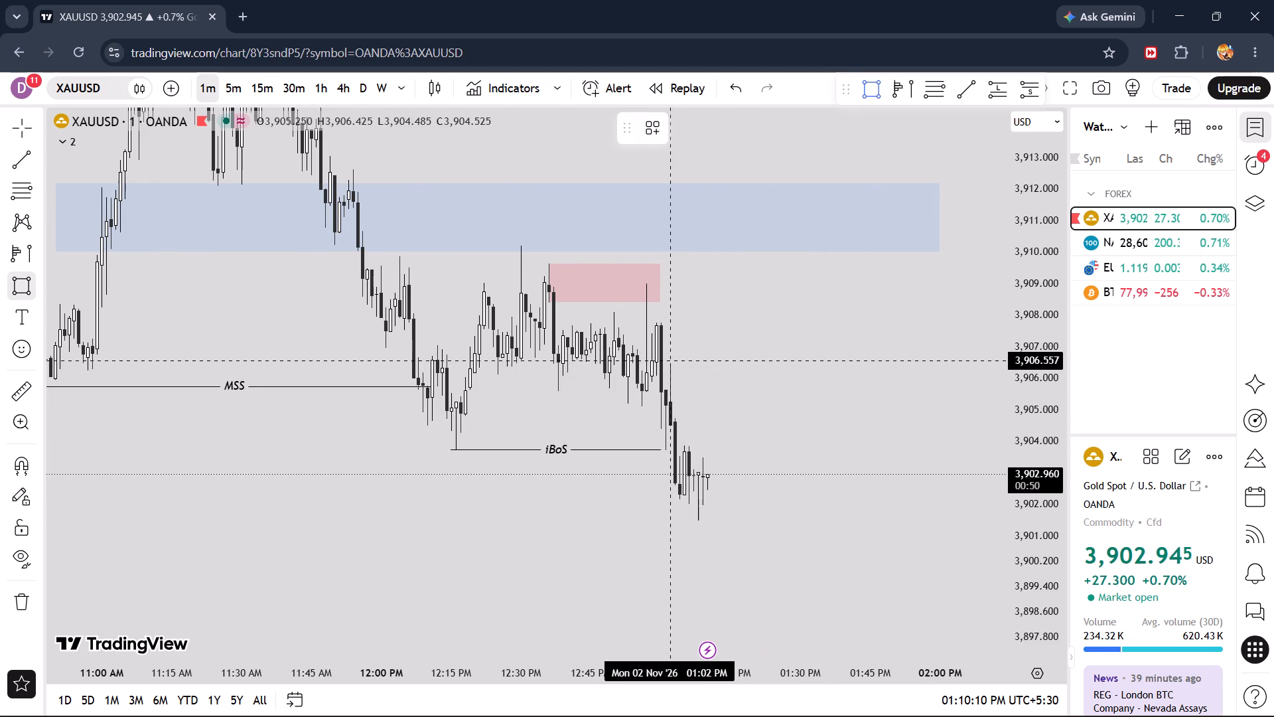
pyautogui.click(672, 360)
pyautogui.click(688, 428)
pyautogui.moveTo(691, 396); pyautogui.dragTo(825, 397)
pyautogui.click(902, 465)
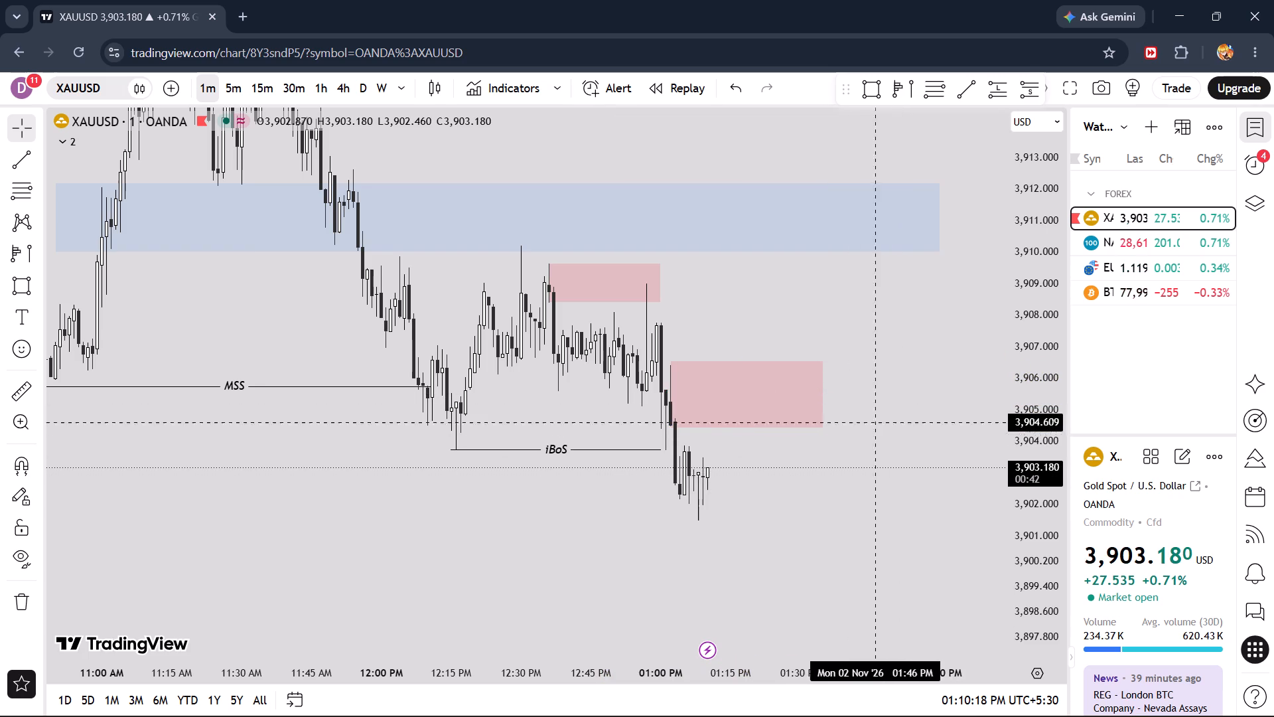
pyautogui.moveTo(829, 392); pyautogui.dragTo(841, 392)
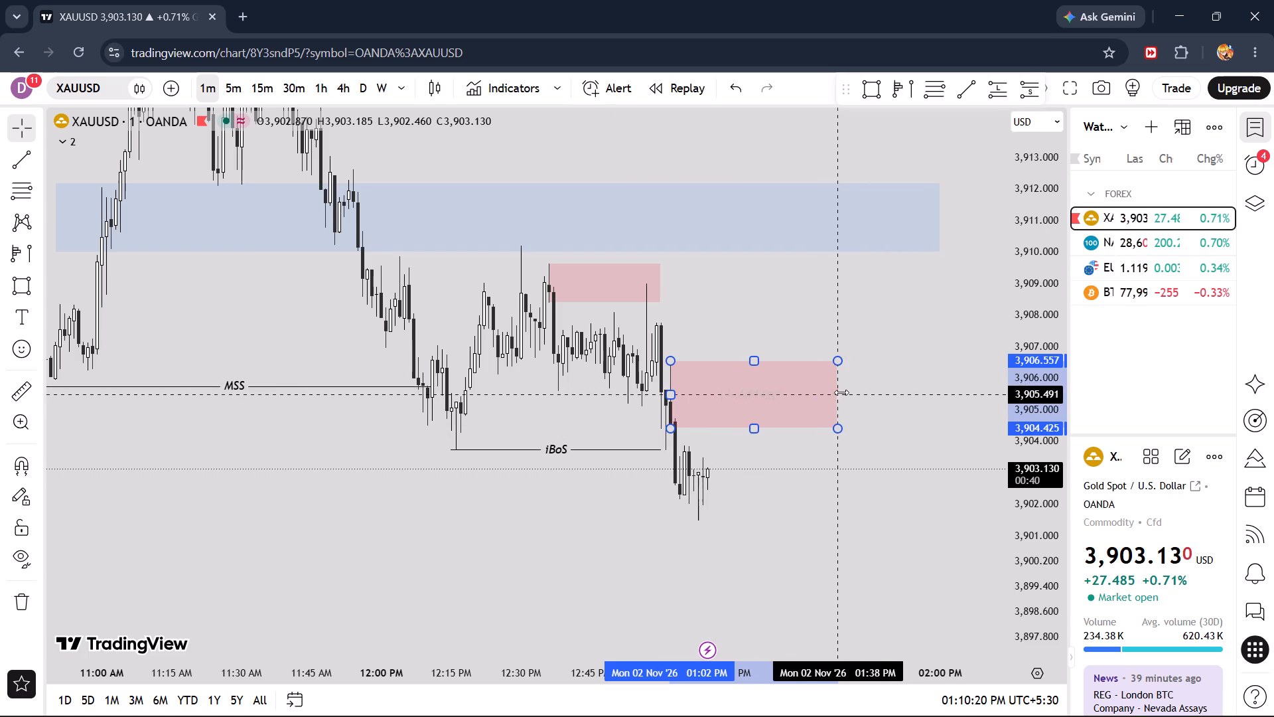
pyautogui.moveTo(841, 392); pyautogui.dragTo(848, 392)
pyautogui.click(901, 461)
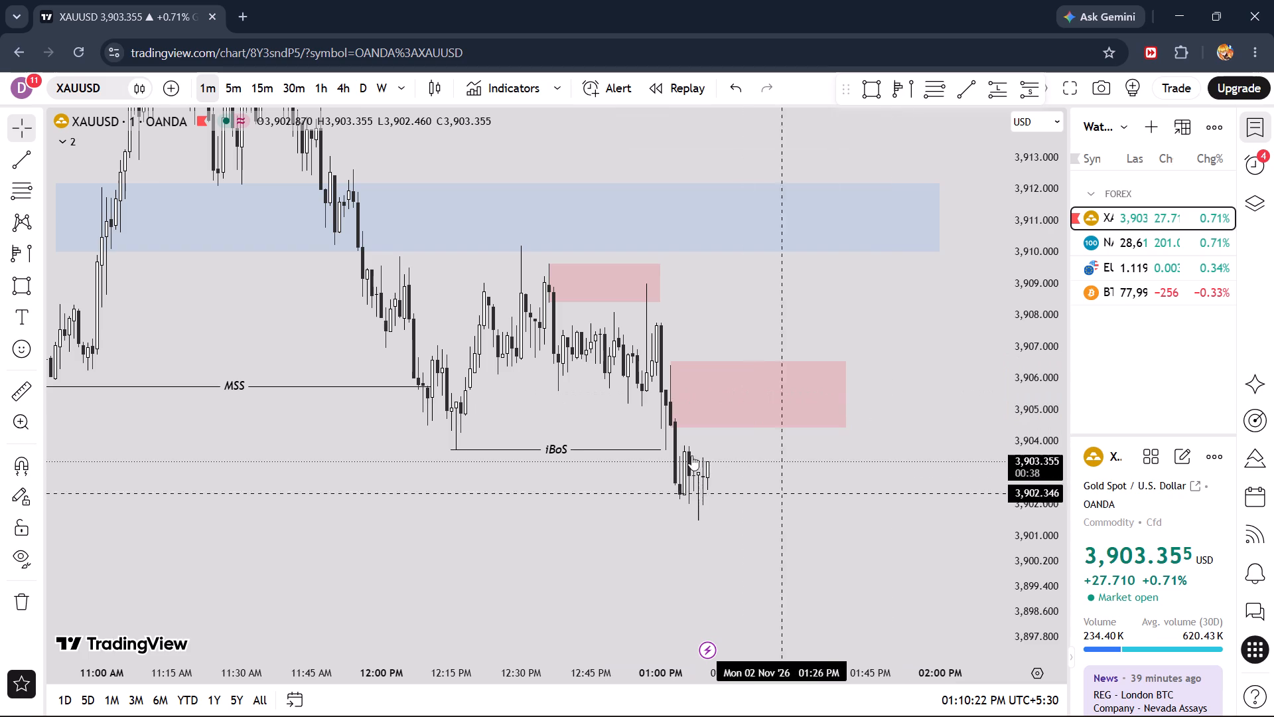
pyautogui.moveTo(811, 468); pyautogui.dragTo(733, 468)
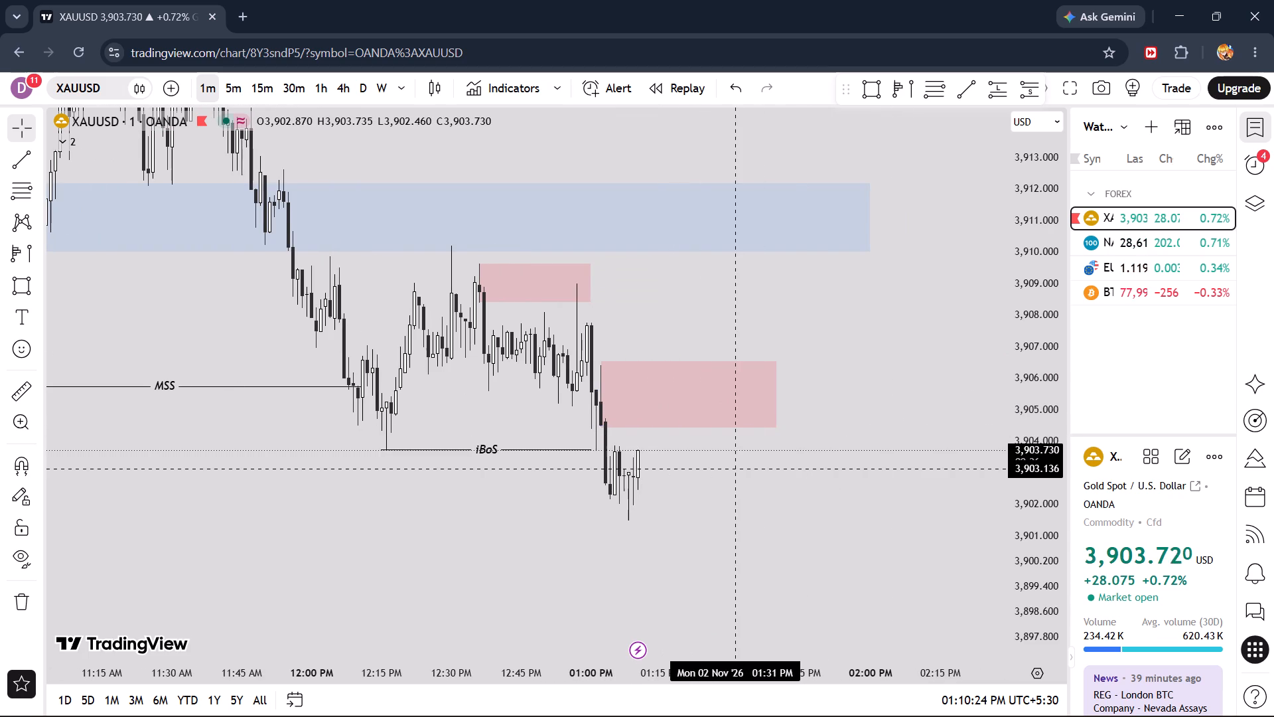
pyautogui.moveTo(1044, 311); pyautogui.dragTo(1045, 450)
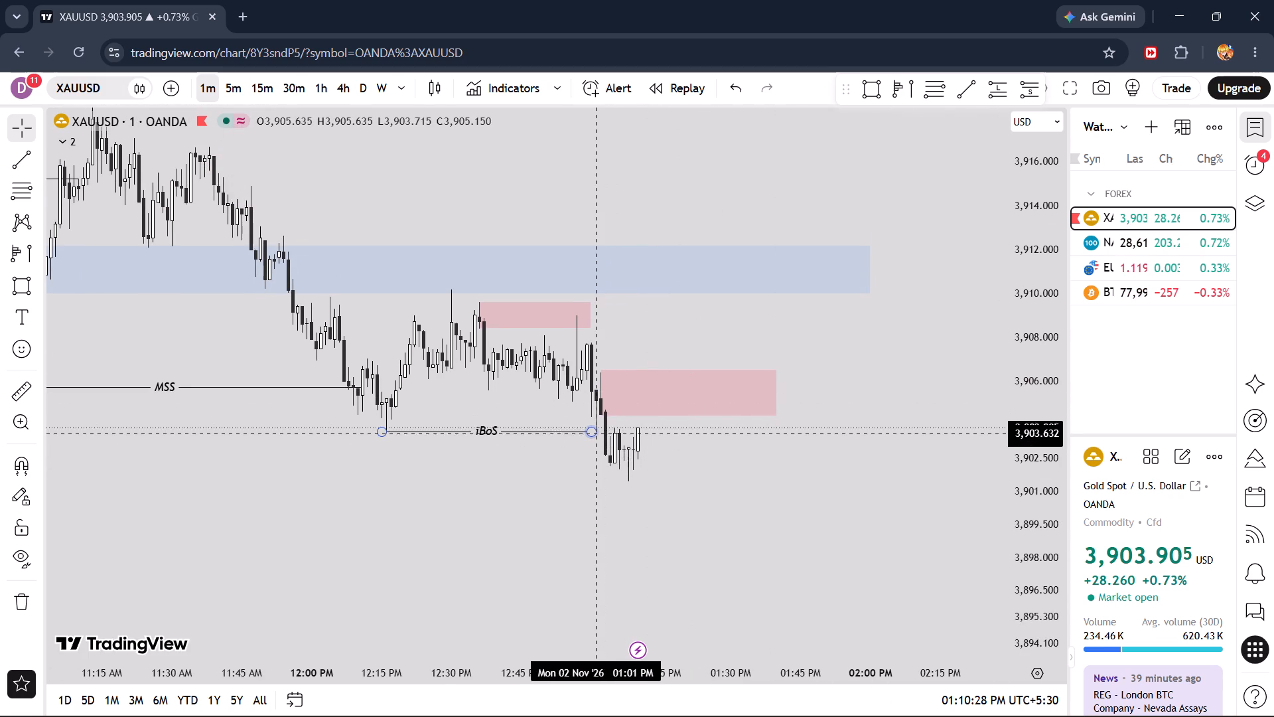
# Adjust both ends of the iBoS line so it runs from the 12:16 PM low to the 01:03 PM breakdown candle.
pyautogui.moveTo(594, 434); pyautogui.dragTo(606, 430)
pyautogui.click(563, 492)
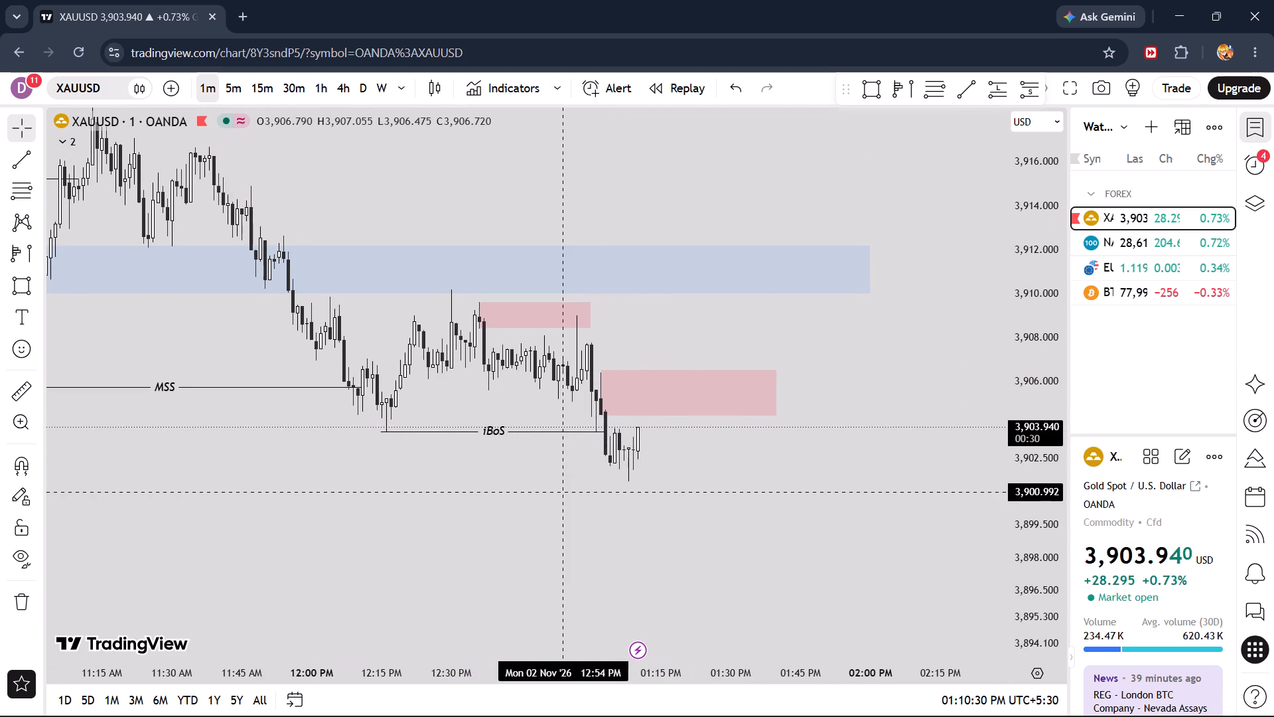
pyautogui.scroll(-5, 606, 446)
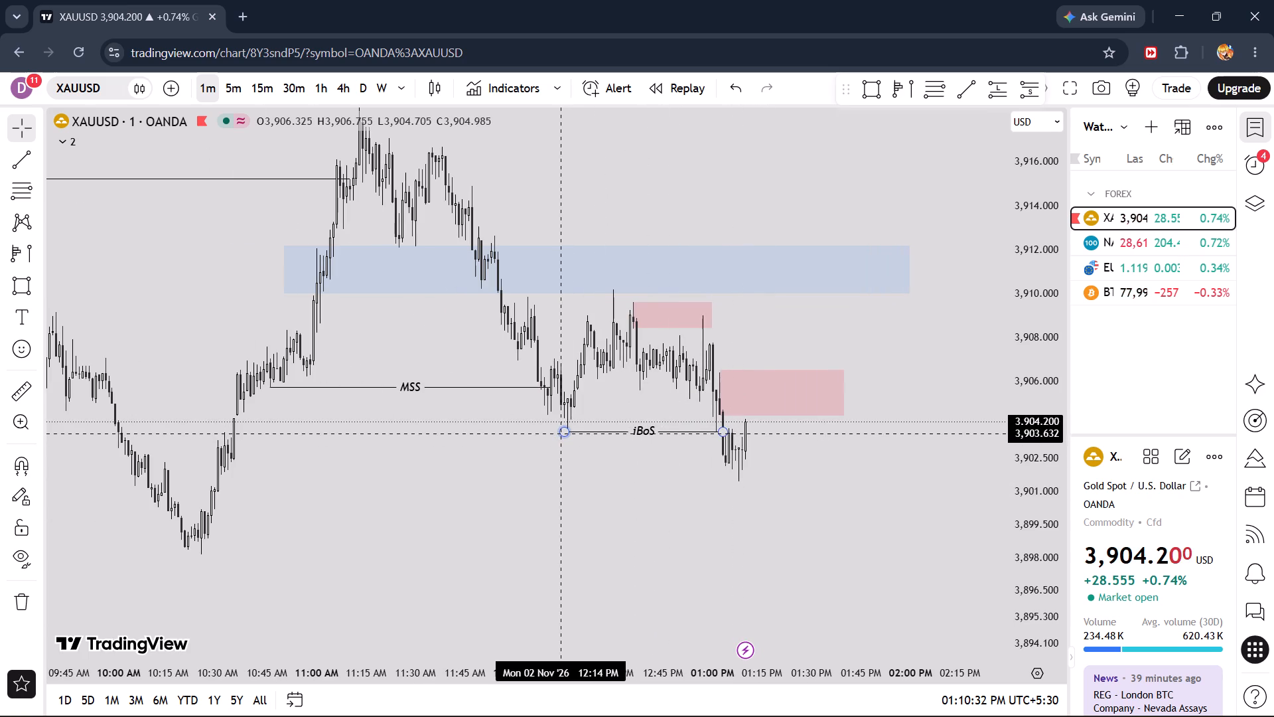
pyautogui.click(562, 434)
pyautogui.click(568, 465)
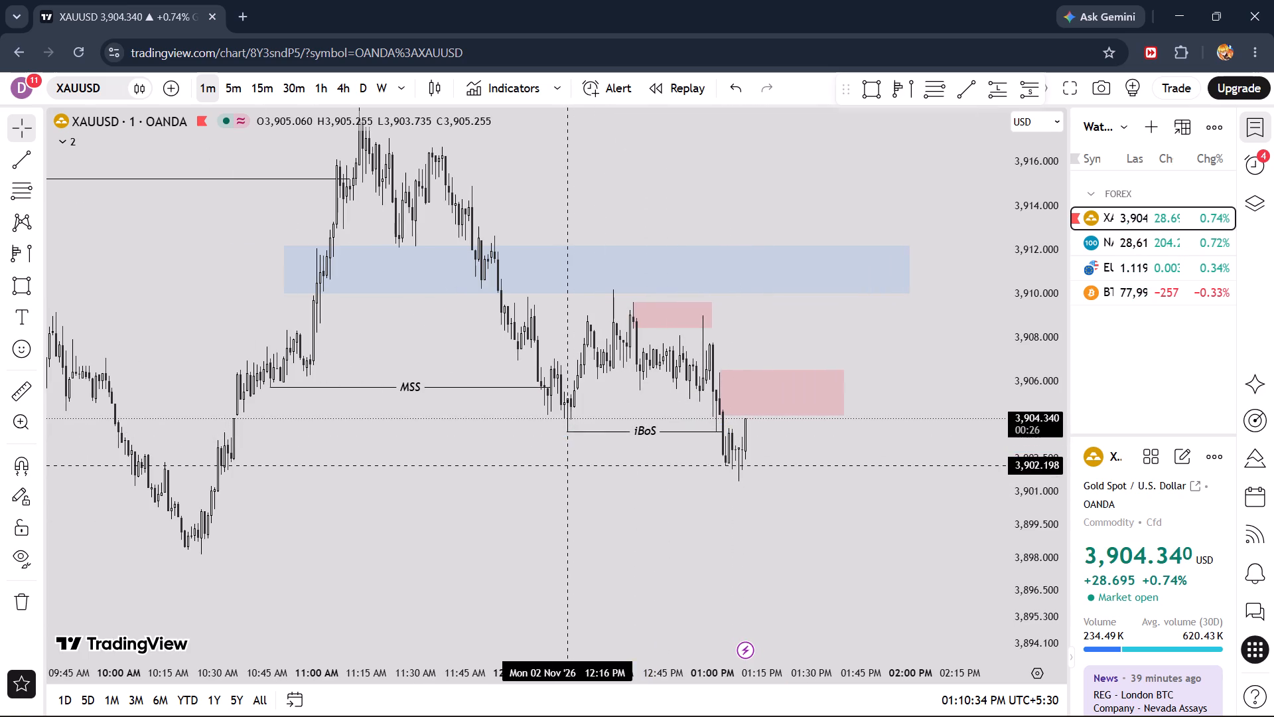
# Dismiss the upgrade advertisement and its ad-free plan offer.
pyautogui.scroll(4, 752, 450)
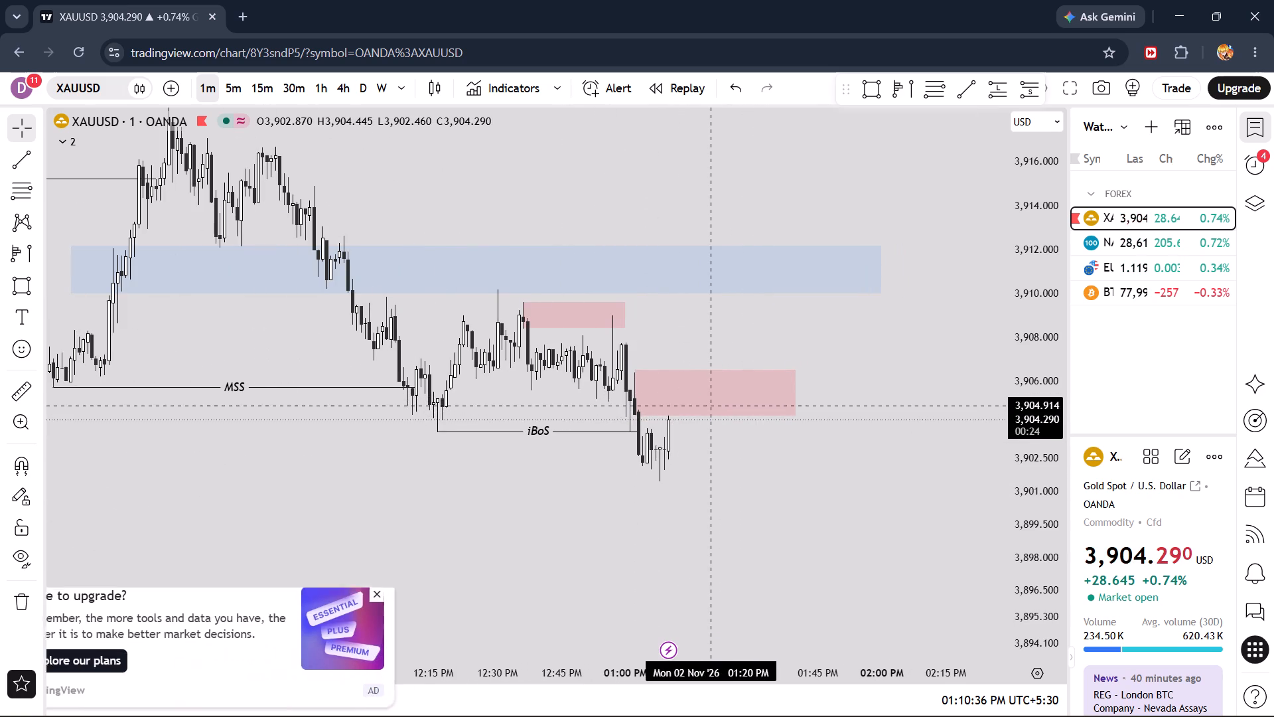
pyautogui.click(416, 591)
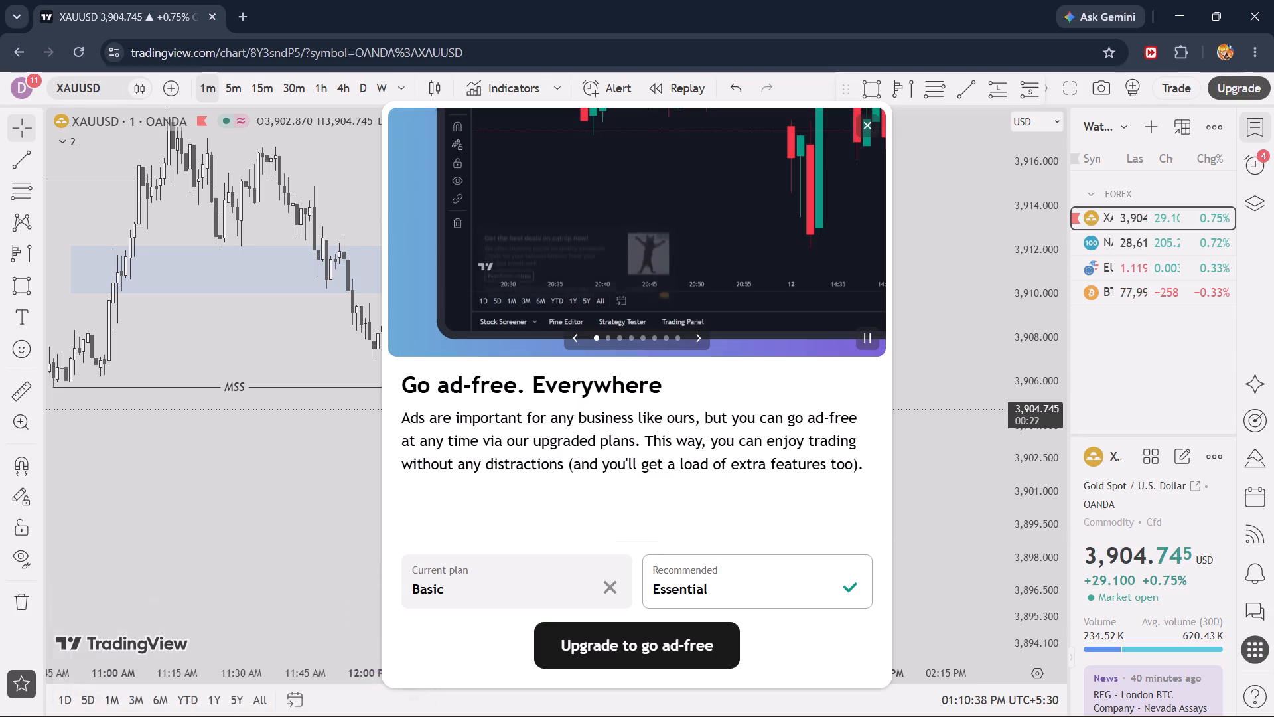
pyautogui.click(861, 128)
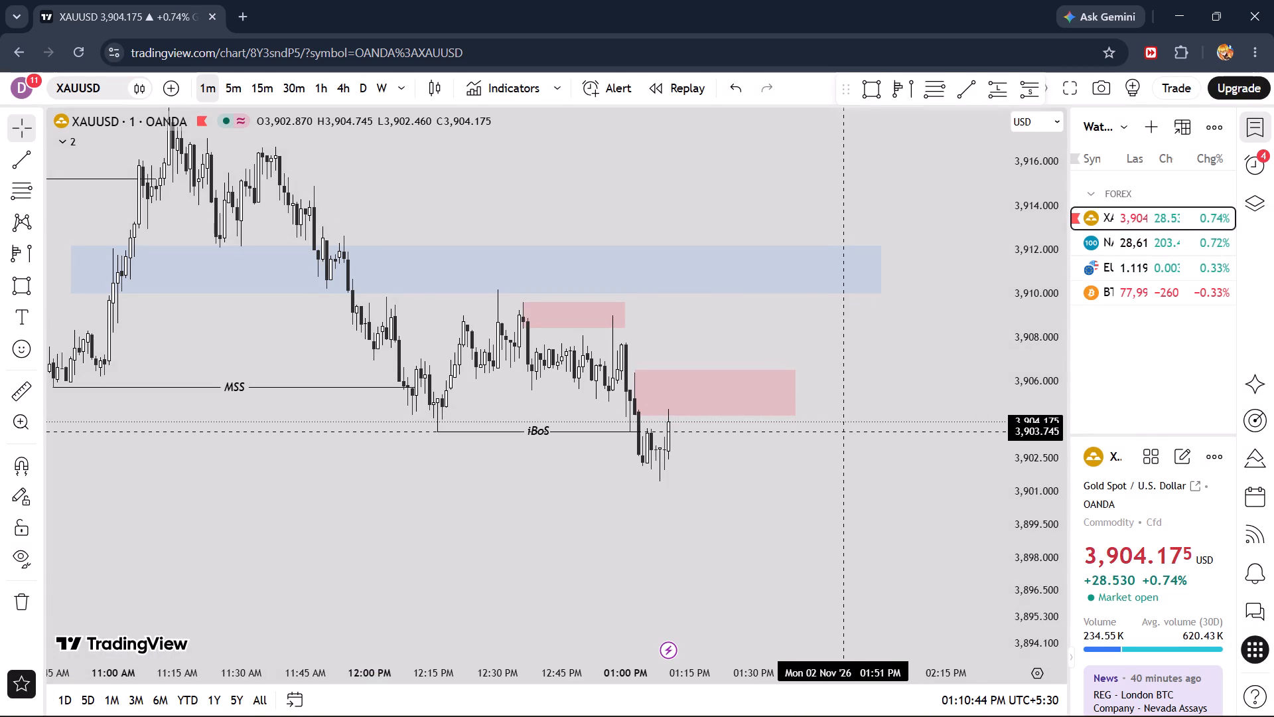
# Examine the price reaction around the two red supply zones and the iBoS line, comparing the 1-minute and 5-minute charts.
pyautogui.click(238, 101)
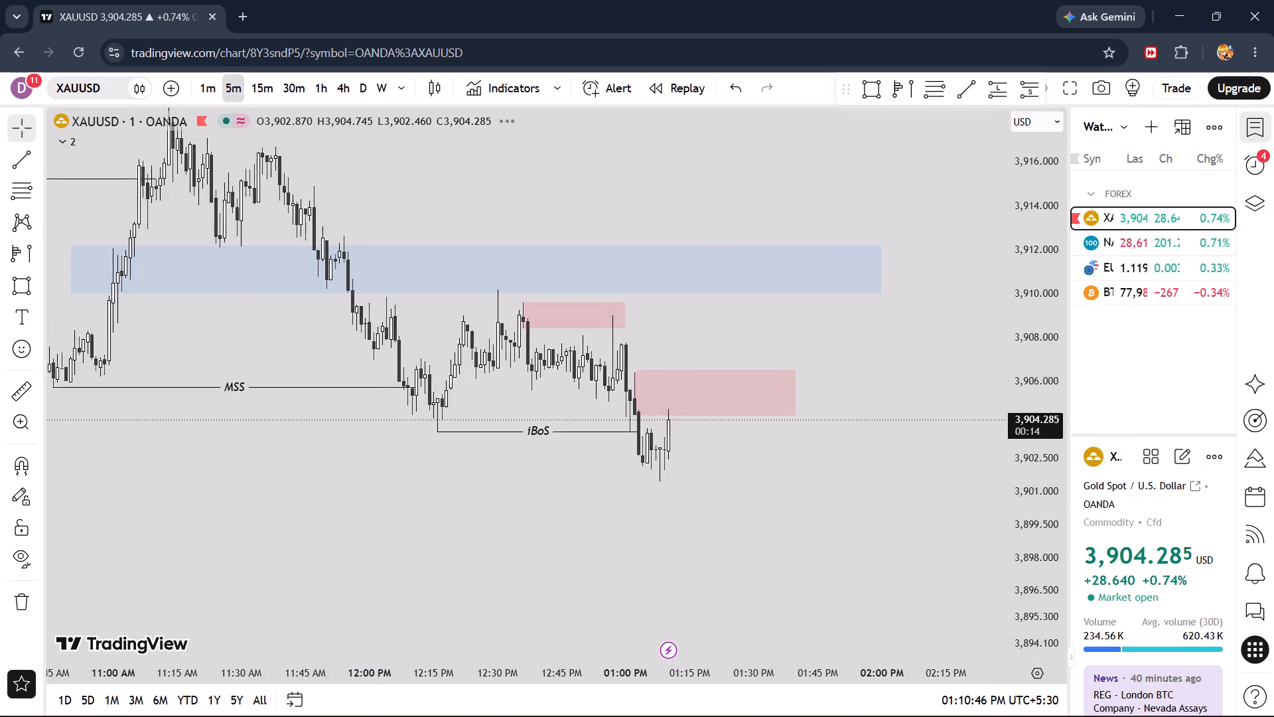
pyautogui.click(215, 87)
pyautogui.scroll(3, 627, 408)
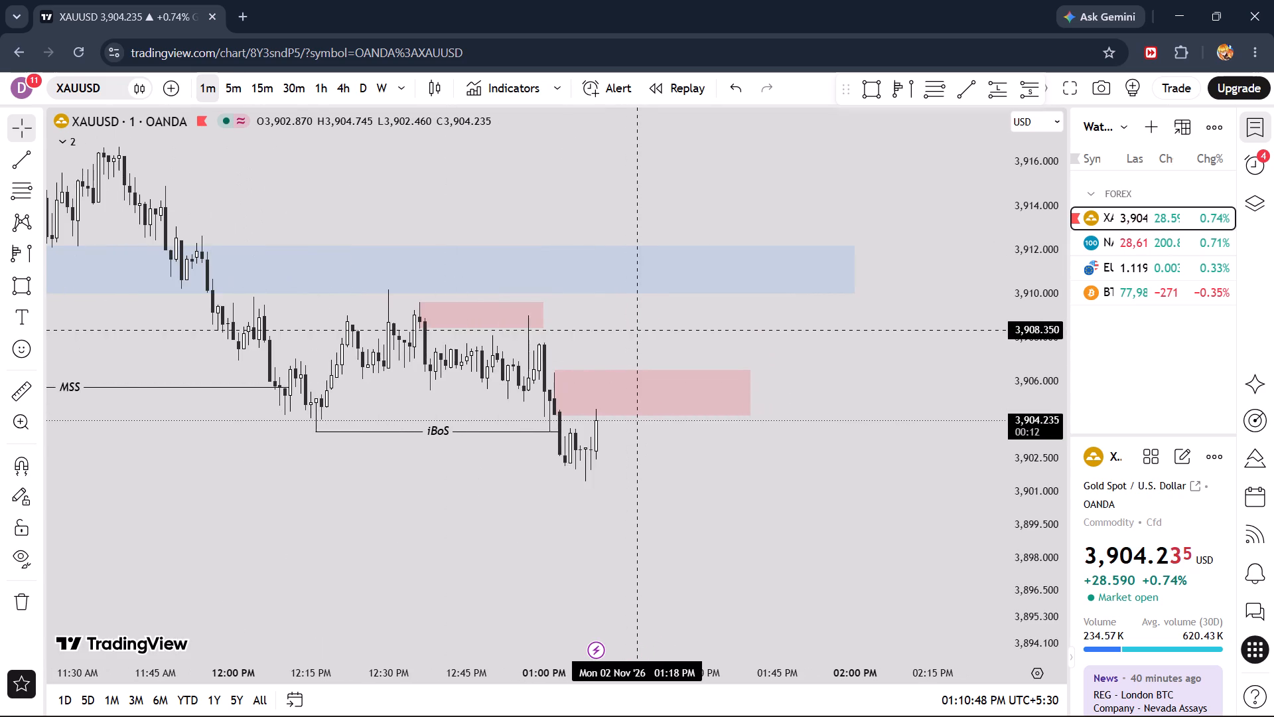
pyautogui.moveTo(635, 326); pyautogui.dragTo(847, 385)
pyautogui.moveTo(1046, 543); pyautogui.dragTo(1048, 349)
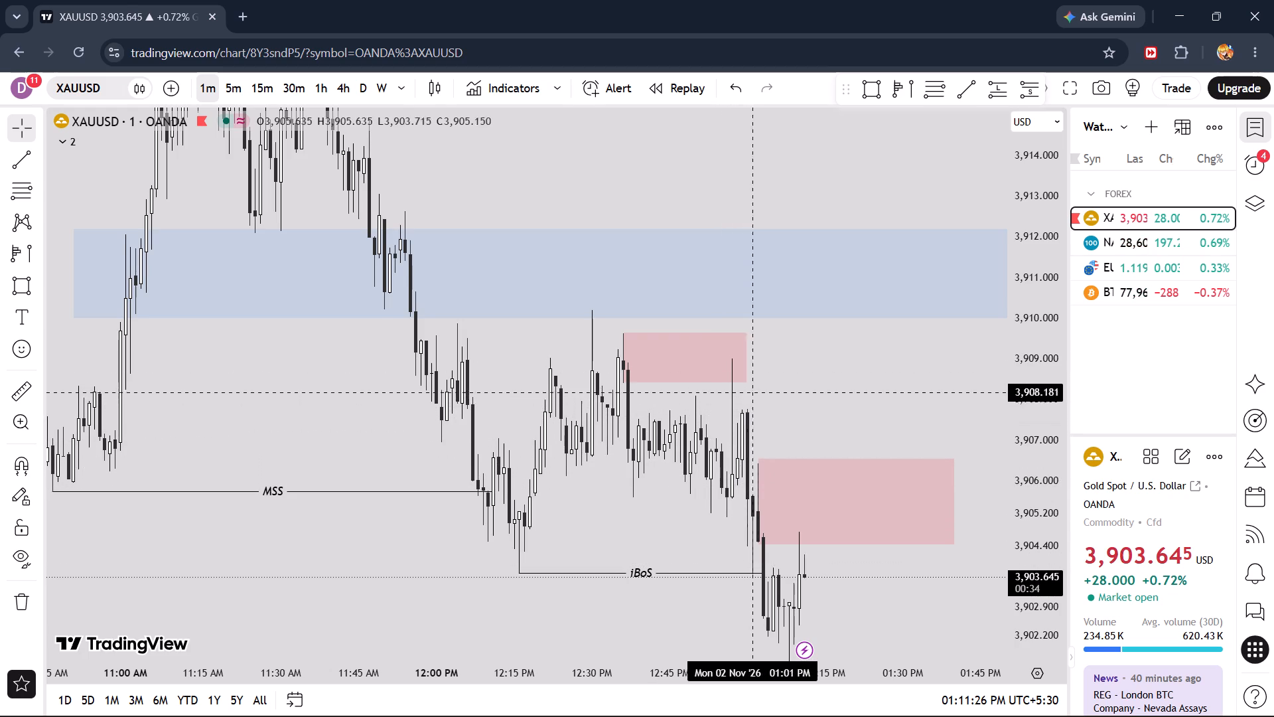
pyautogui.moveTo(848, 405); pyautogui.dragTo(723, 398)
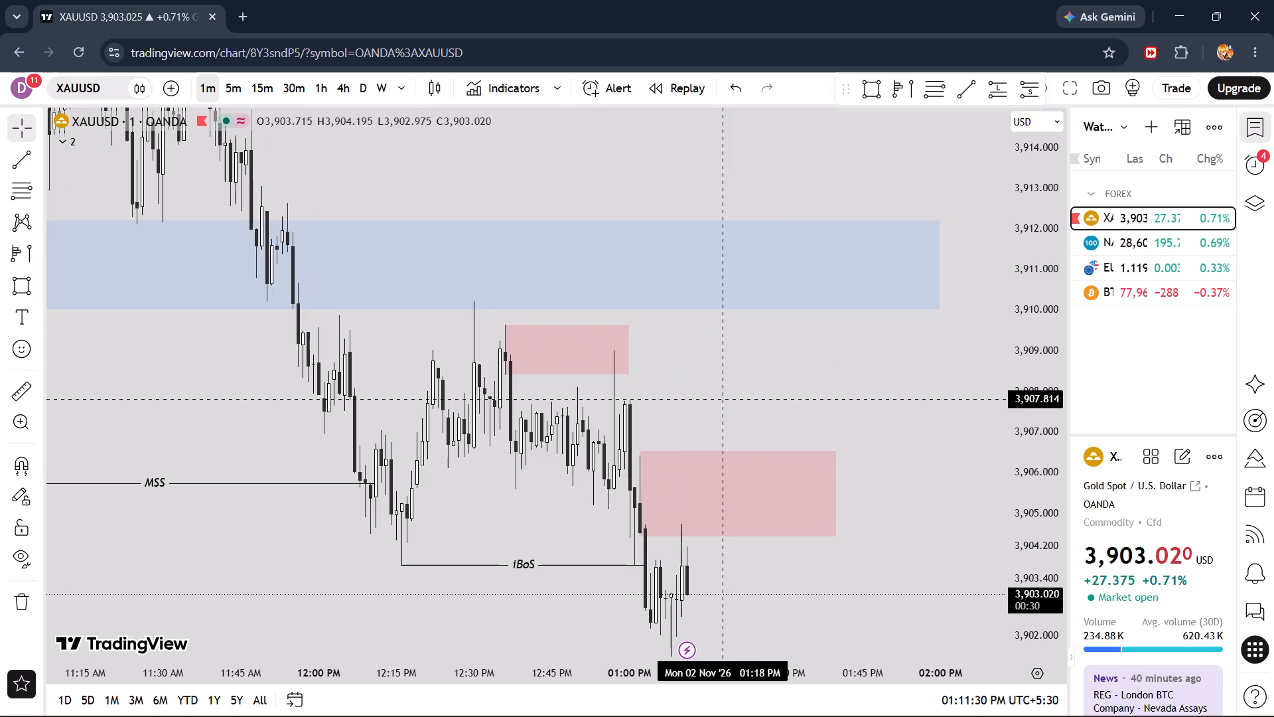
pyautogui.moveTo(723, 398); pyautogui.dragTo(703, 335)
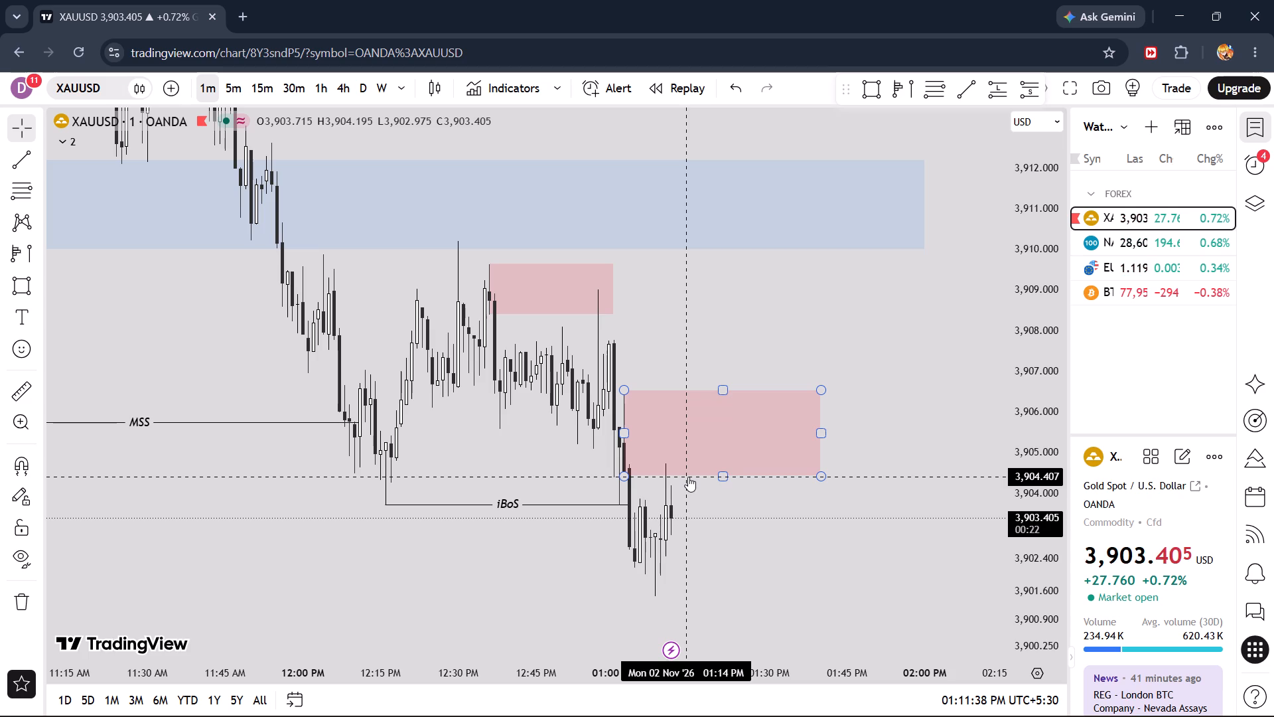
pyautogui.moveTo(741, 526); pyautogui.dragTo(807, 470)
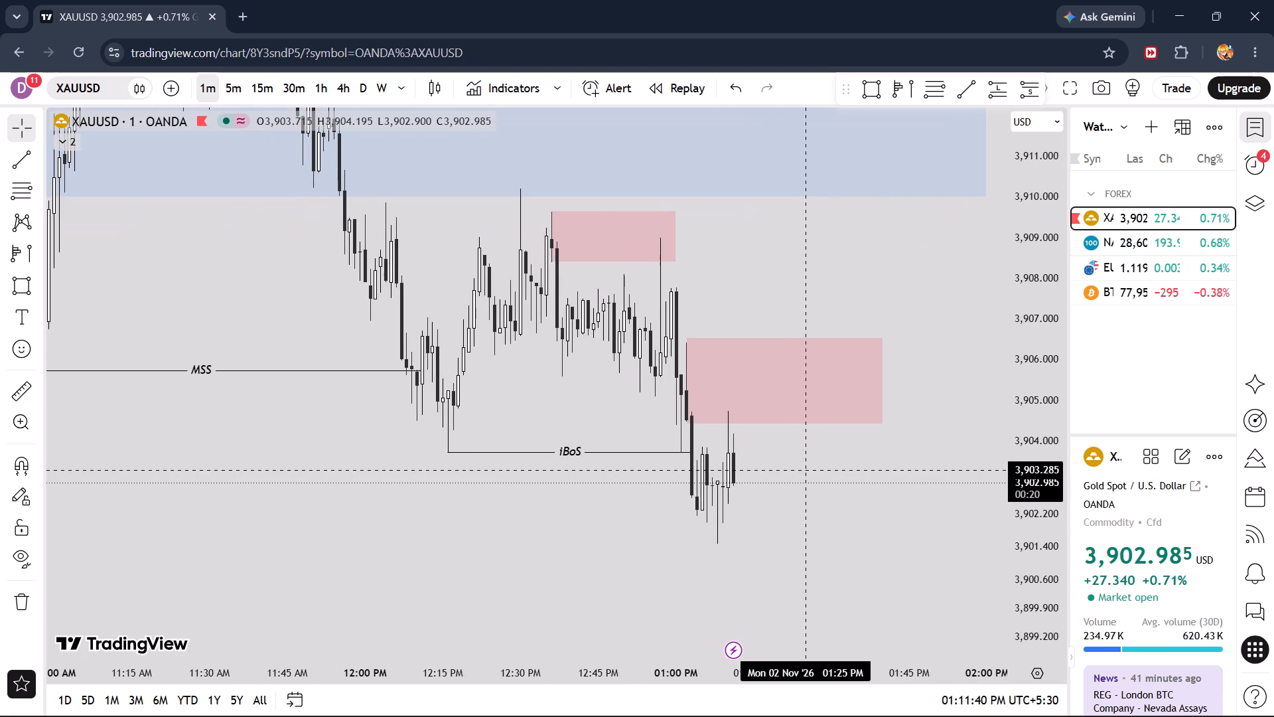
pyautogui.scroll(3, 807, 470)
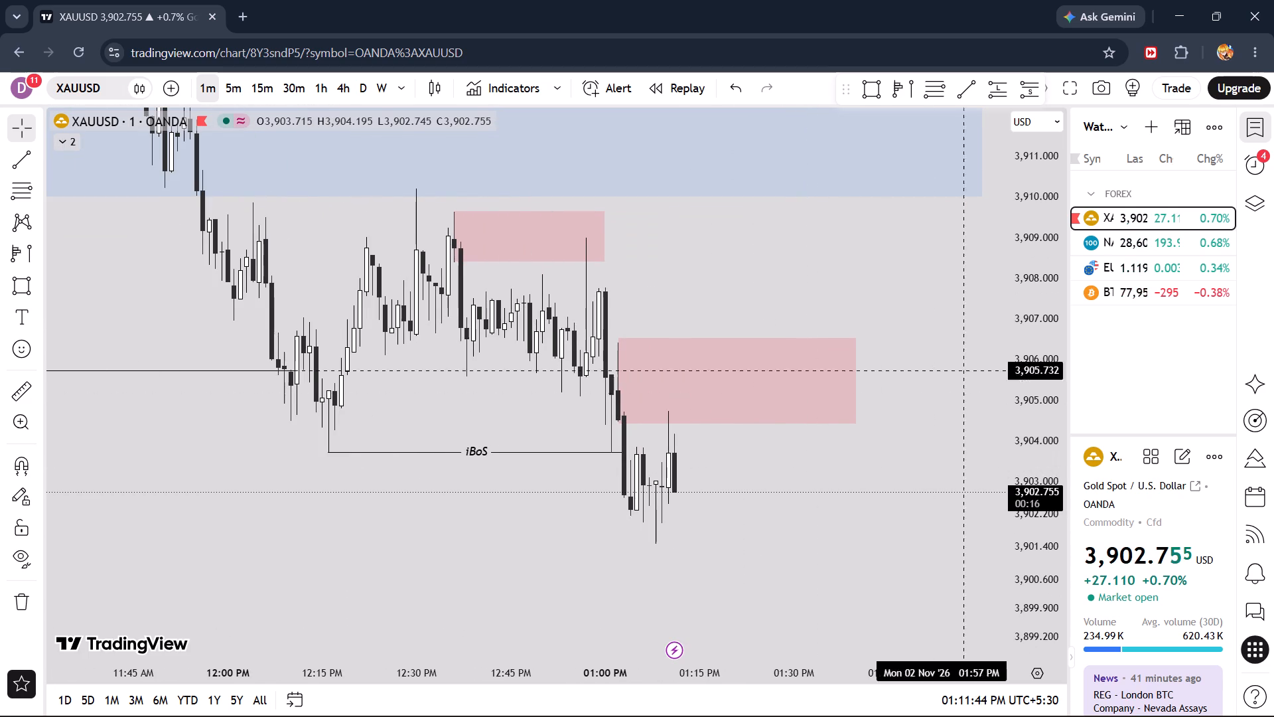
pyautogui.moveTo(1025, 254); pyautogui.dragTo(1062, 501)
pyautogui.scroll(-7, 918, 520)
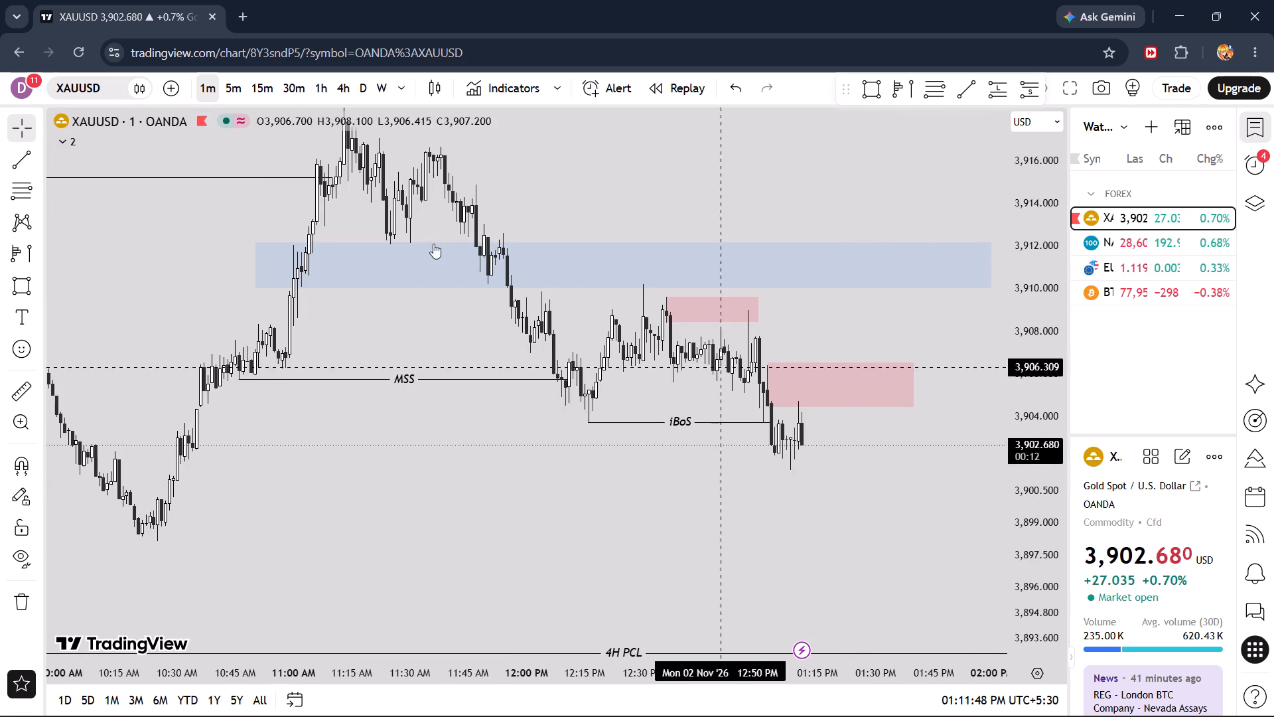
pyautogui.click(224, 86)
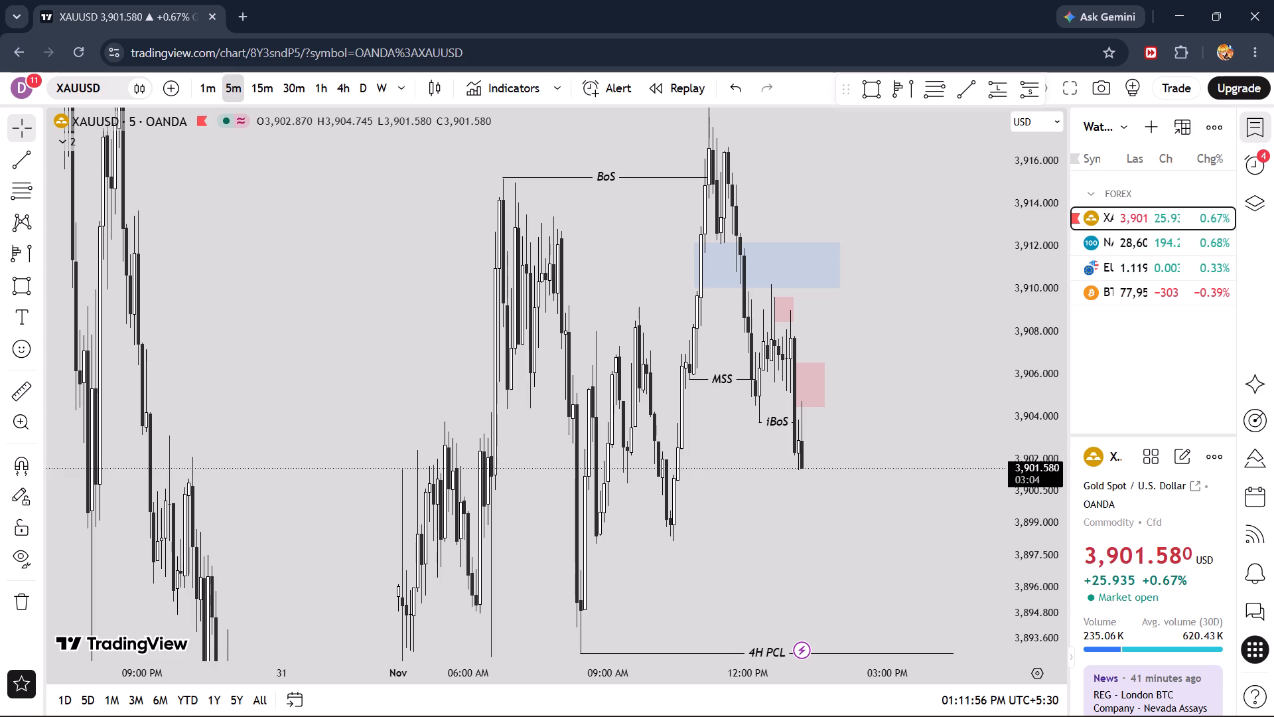
pyautogui.click(202, 87)
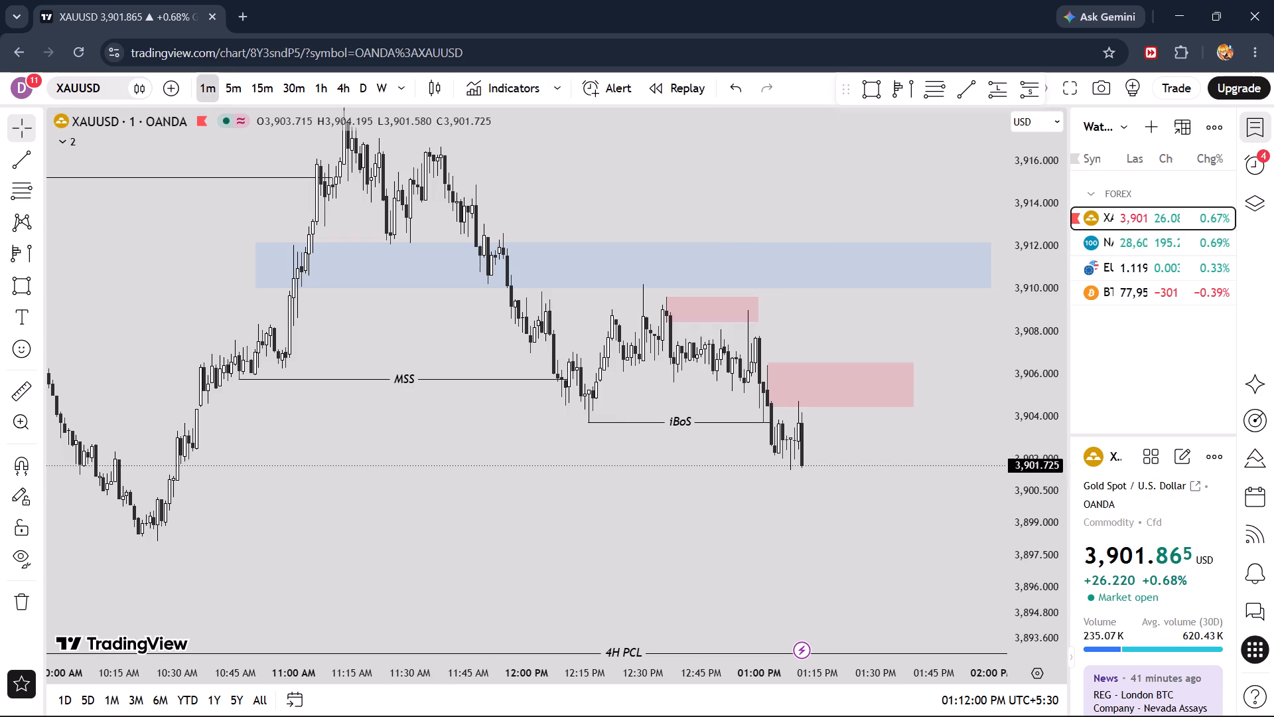
pyautogui.scroll(4, 707, 286)
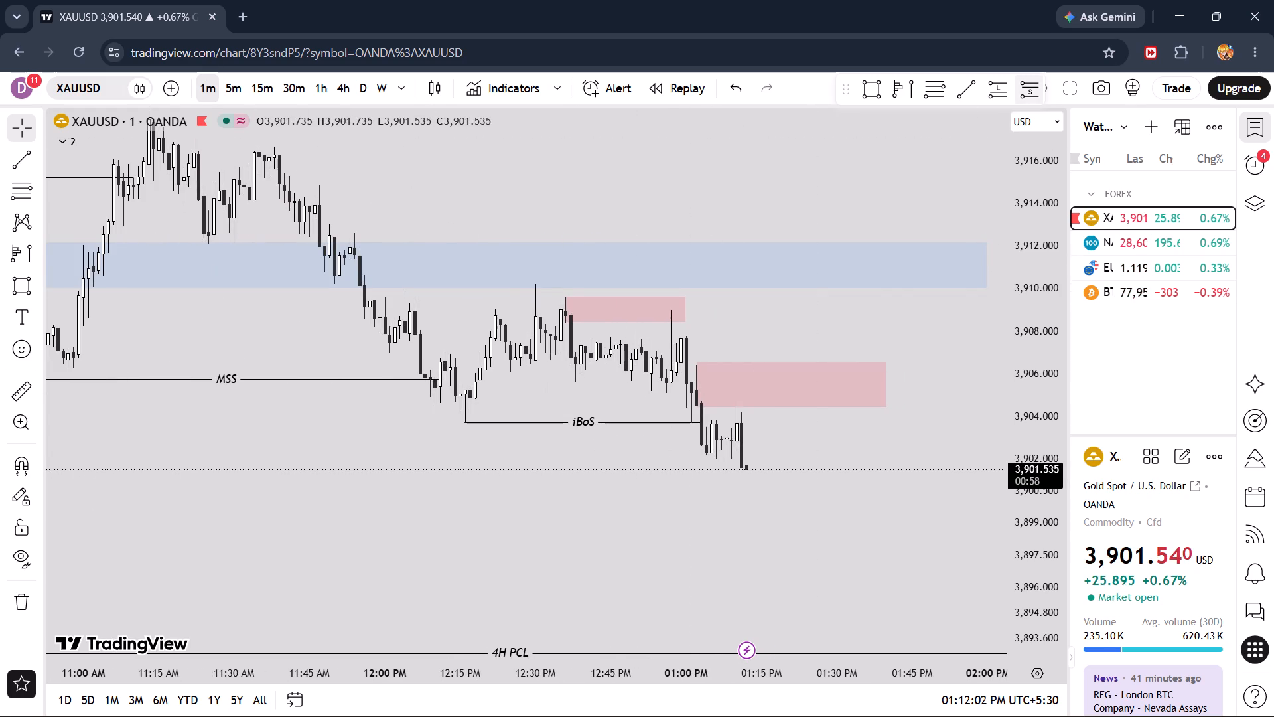
pyautogui.click(1017, 88)
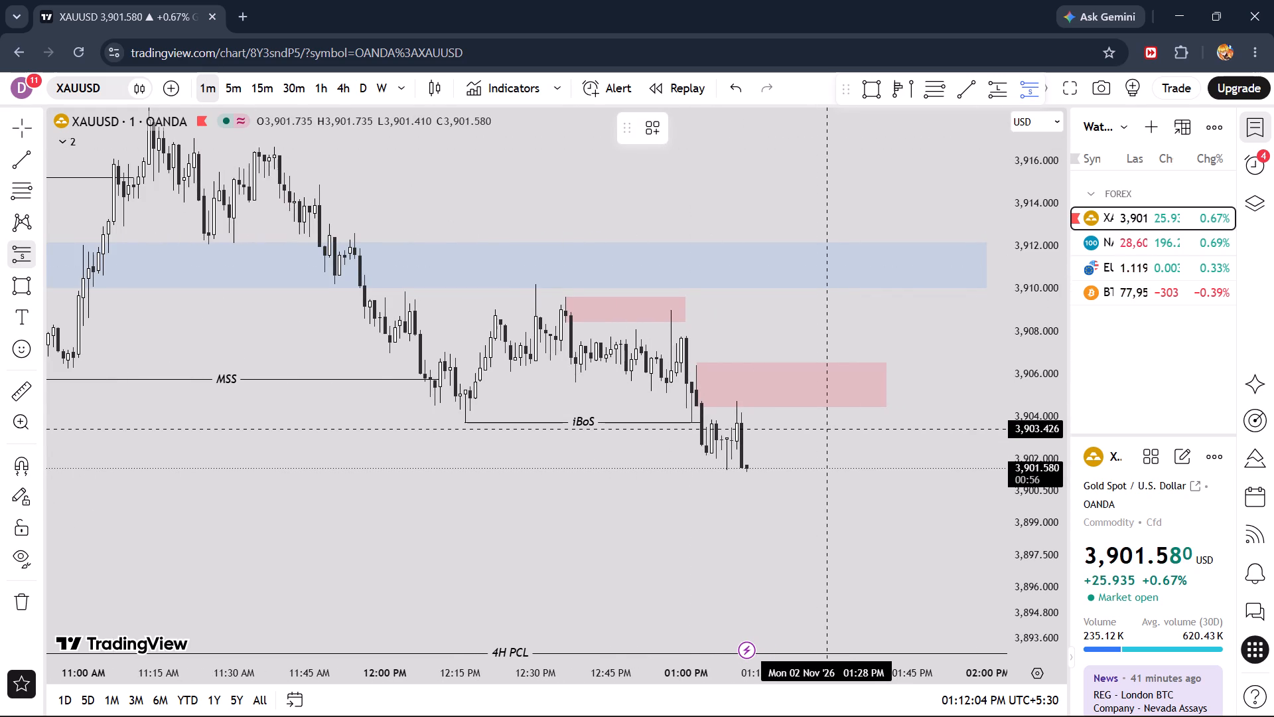
pyautogui.rightClick(827, 499)
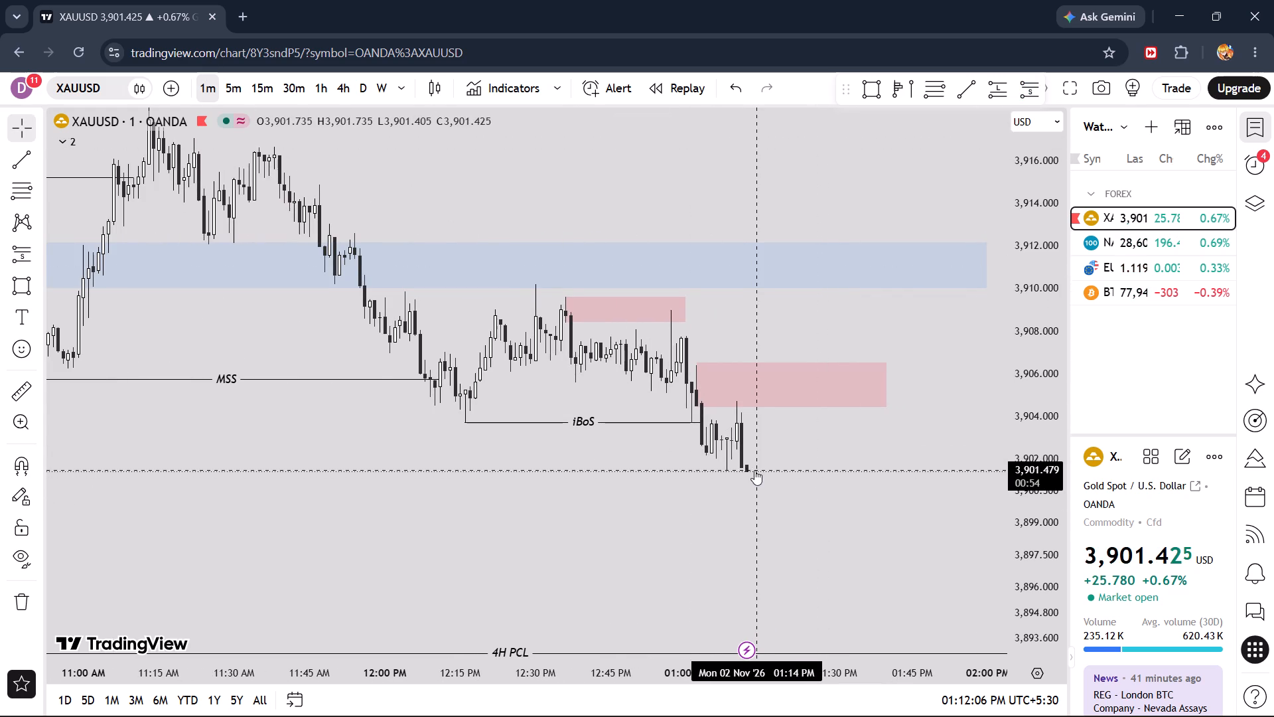
# Draw a rectangle from 10:27 AM to 01:42 PM between about 3,901.869 and 3,901.246, and apply the Ifvg template.
pyautogui.moveTo(805, 471); pyautogui.dragTo(768, 465)
pyautogui.scroll(-4, 807, 453)
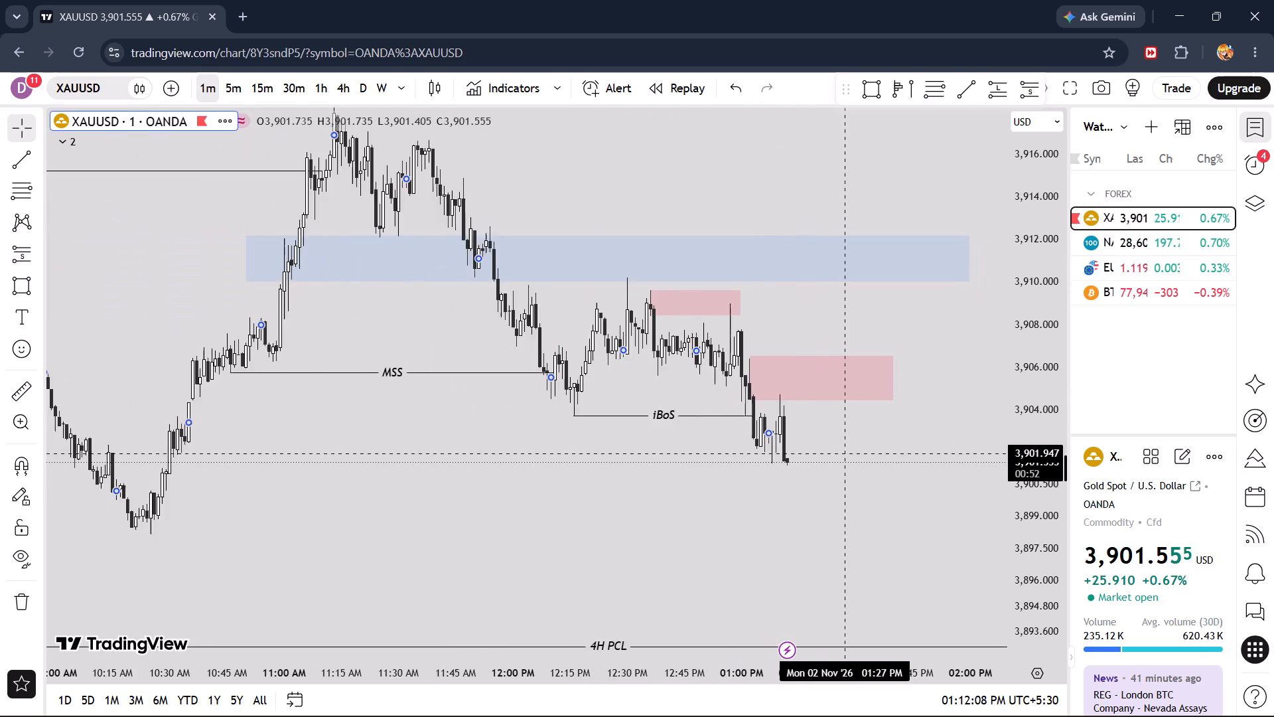
pyautogui.scroll(-1, 843, 453)
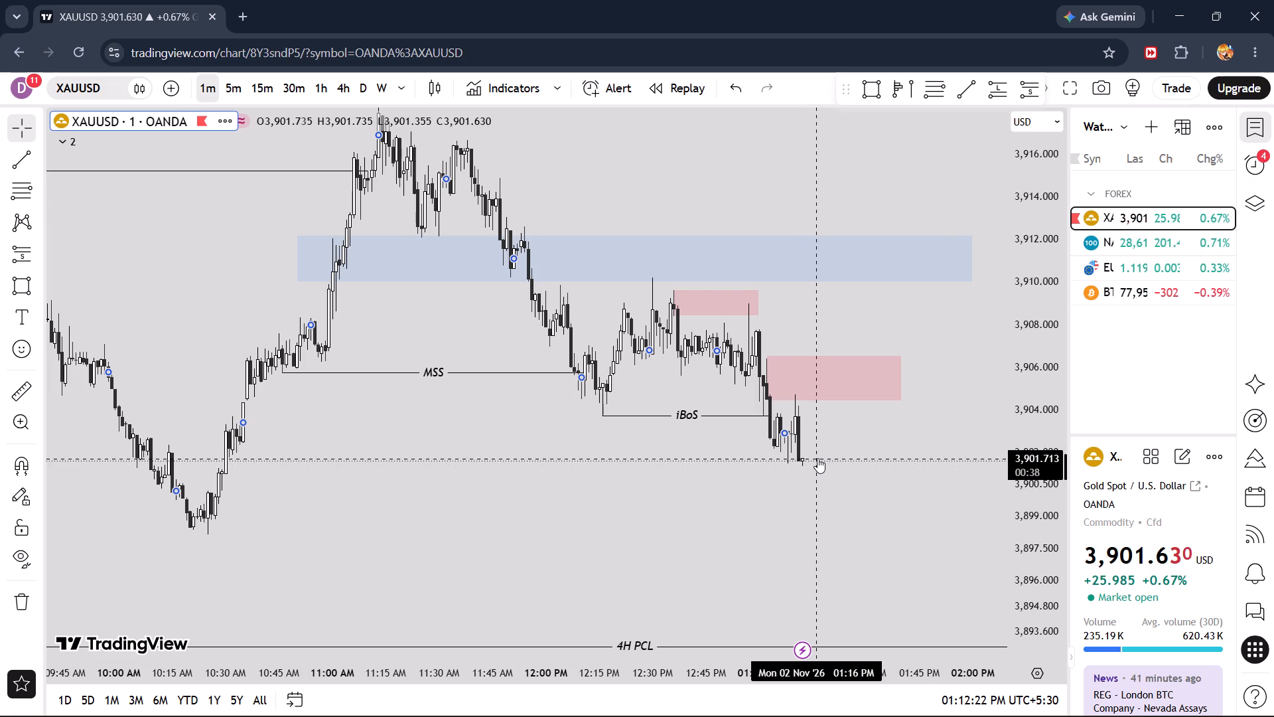
pyautogui.click(871, 94)
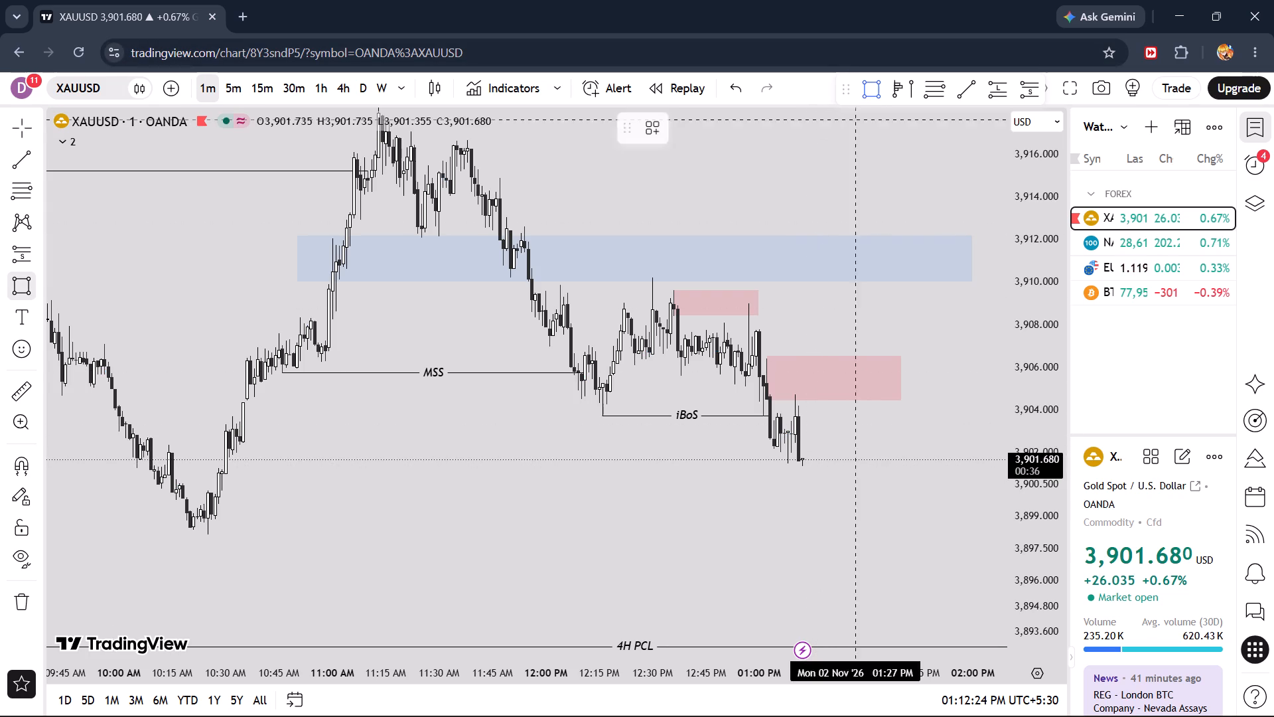
pyautogui.click(216, 455)
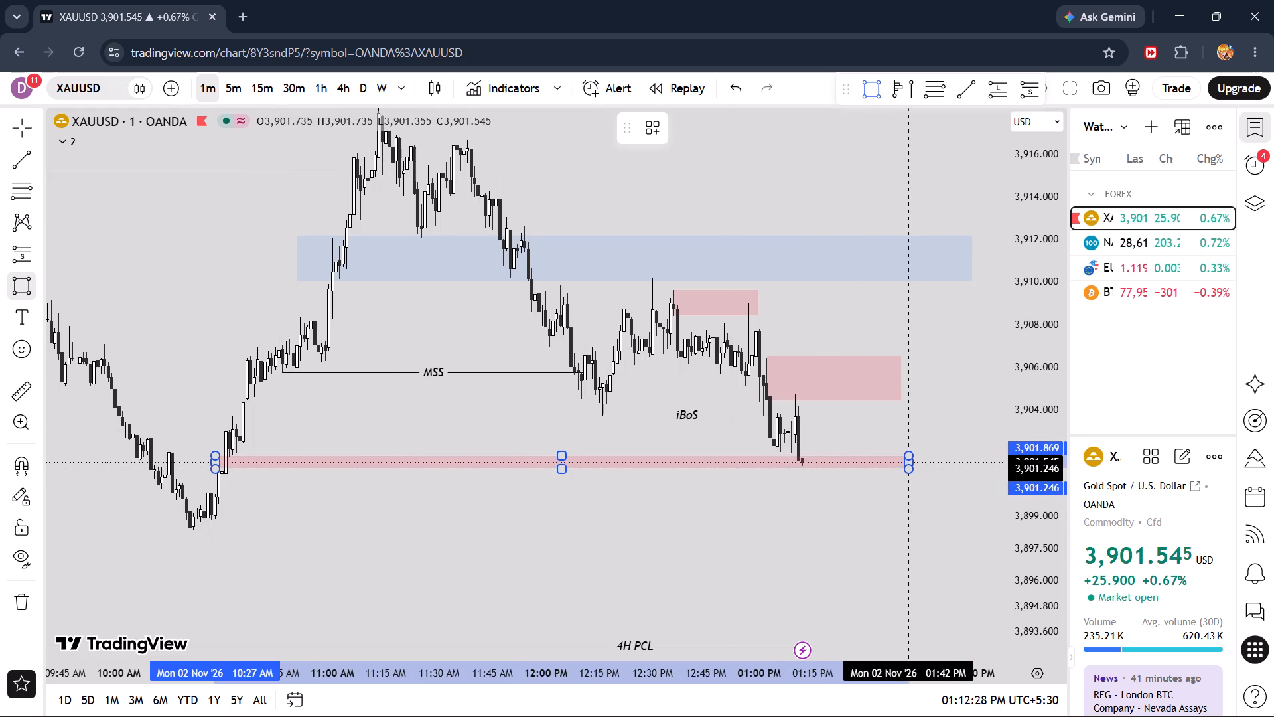
pyautogui.click(909, 468)
pyautogui.click(644, 134)
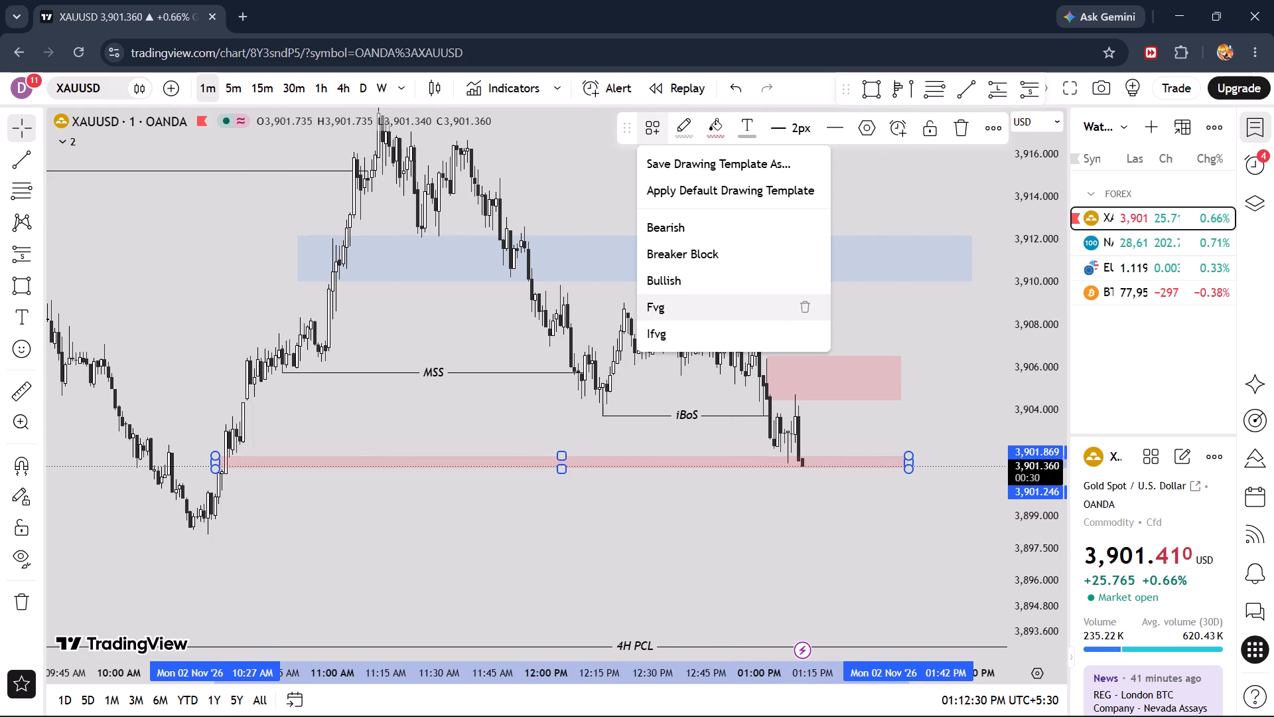
pyautogui.click(682, 334)
pyautogui.click(917, 430)
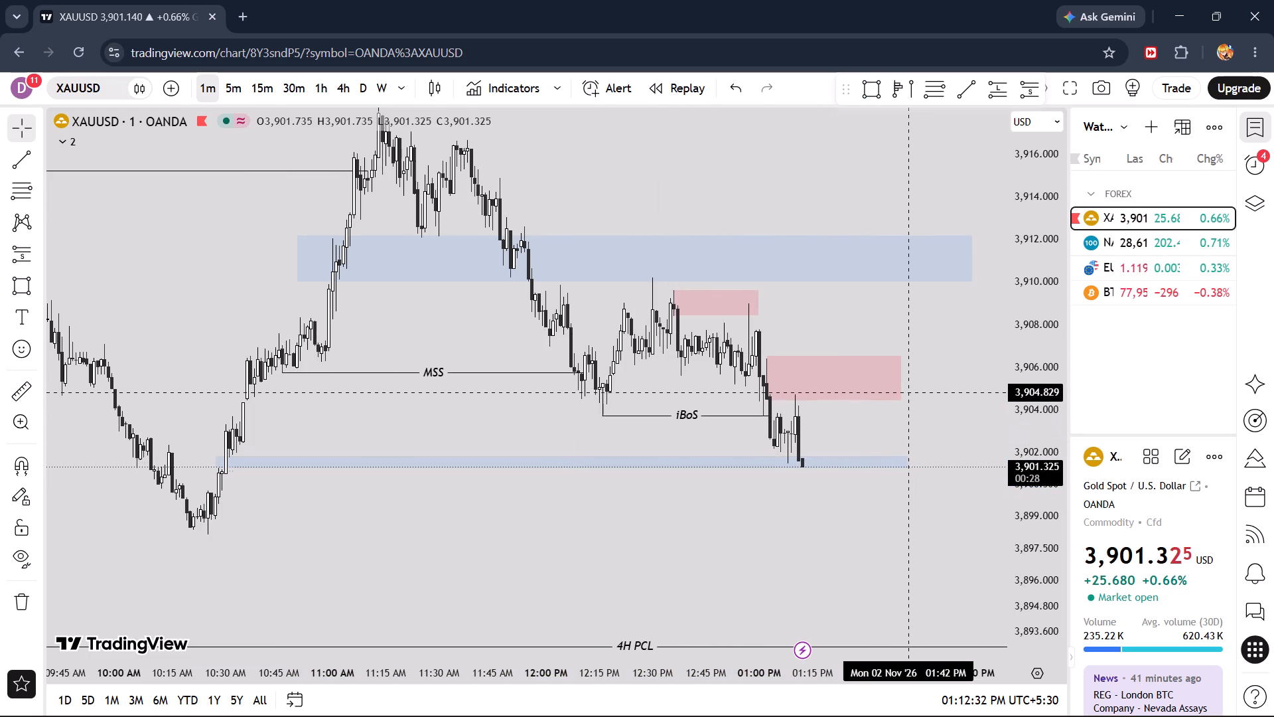
# Slide the 4H PCH line forward in time by about 12 minutes at the same price level.
pyautogui.scroll(-3, 908, 389)
pyautogui.scroll(-4, 871, 475)
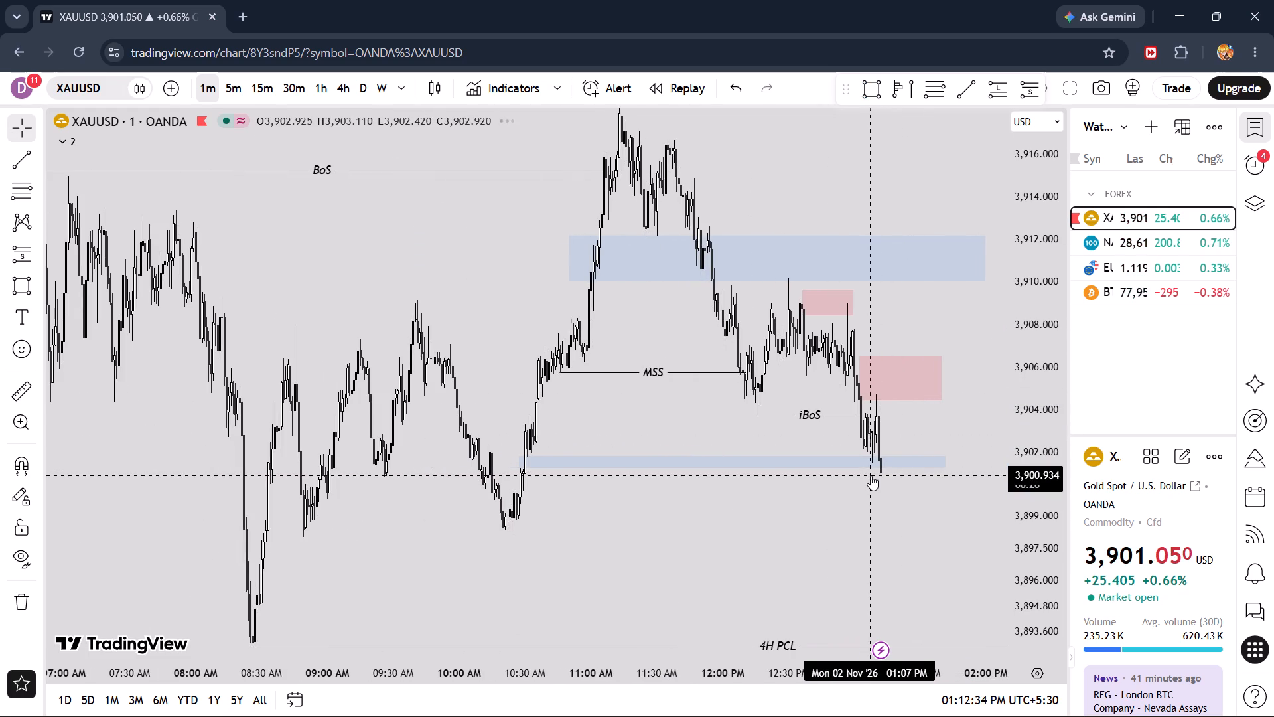
pyautogui.moveTo(803, 558); pyautogui.dragTo(666, 457)
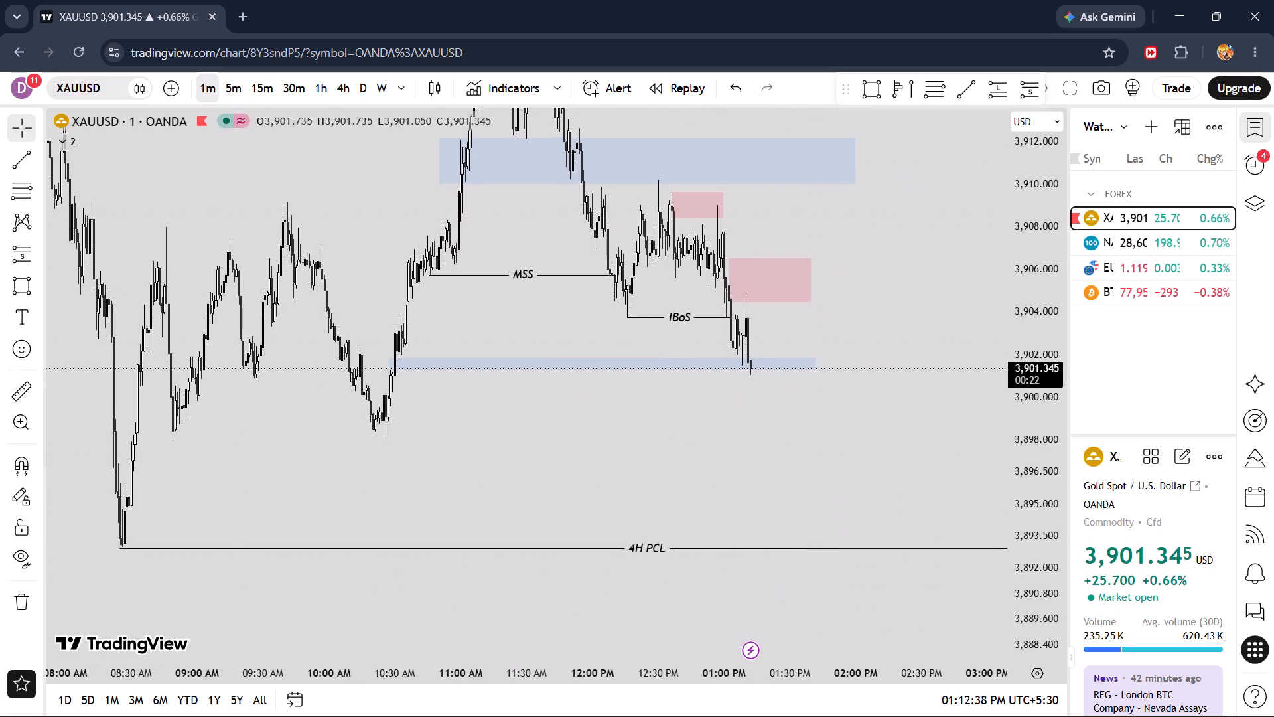
pyautogui.moveTo(327, 157); pyautogui.dragTo(423, 378)
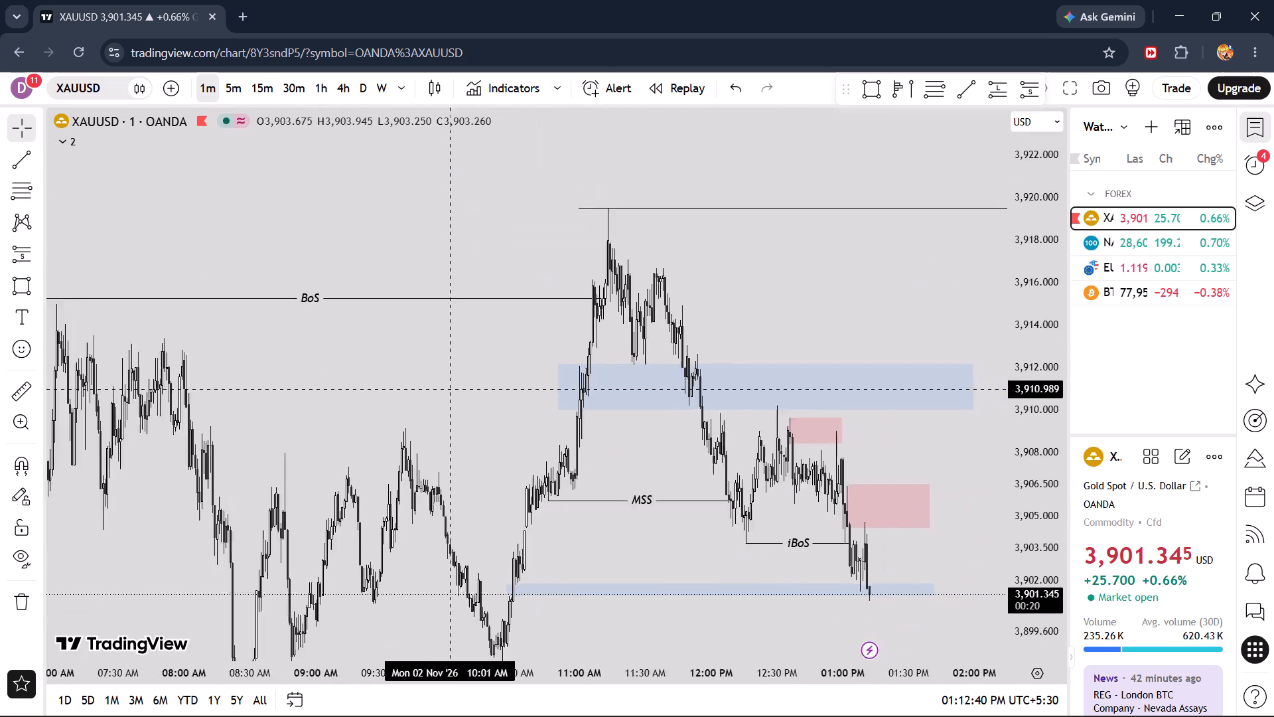
pyautogui.moveTo(423, 378); pyautogui.dragTo(252, 333)
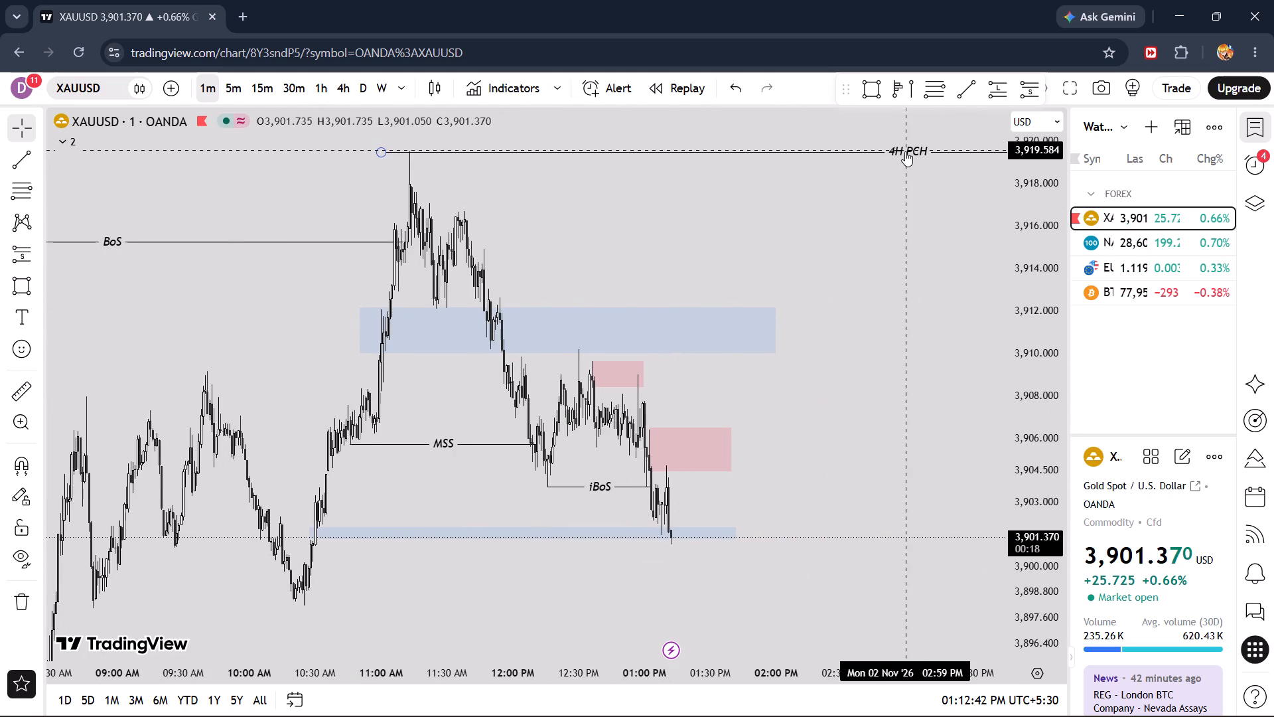
pyautogui.moveTo(905, 151); pyautogui.dragTo(931, 152)
pyautogui.click(907, 265)
# Examine the 1-minute price action between the red supply zones, the thin blue zone and the 4H PCL.
pyautogui.moveTo(881, 442); pyautogui.dragTo(866, 267)
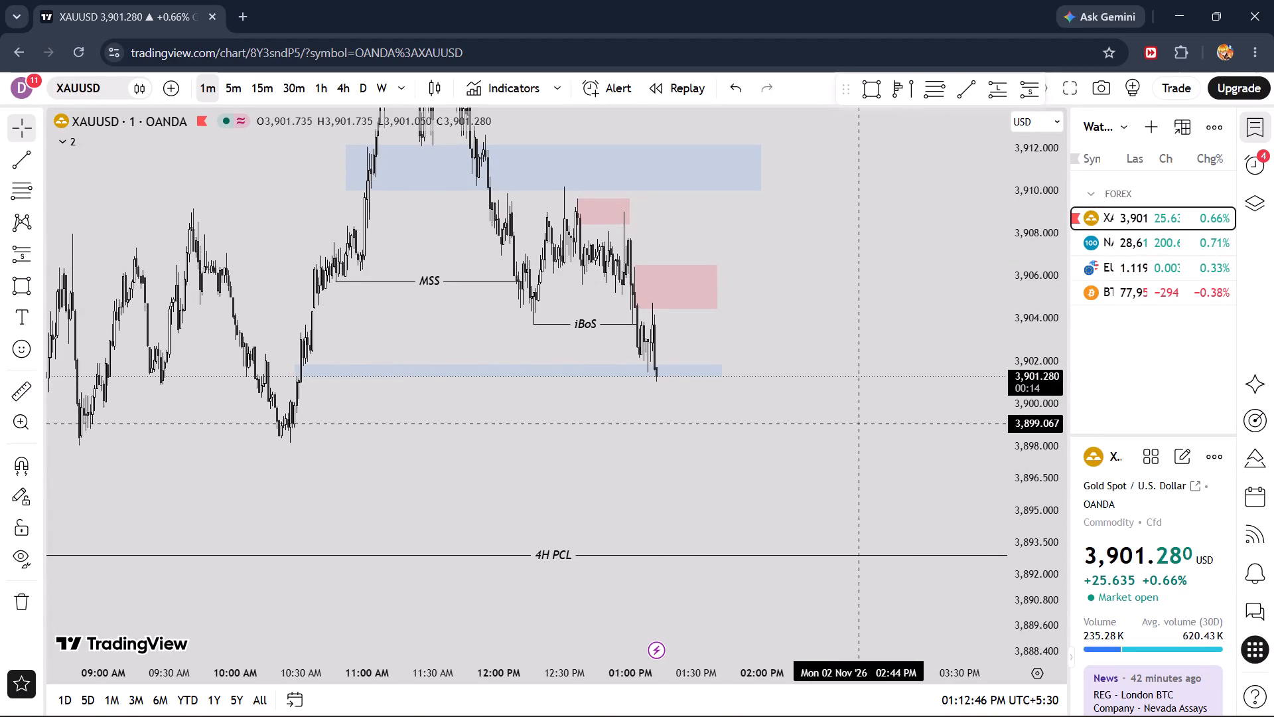
pyautogui.scroll(-4, 856, 432)
pyautogui.scroll(5, 856, 436)
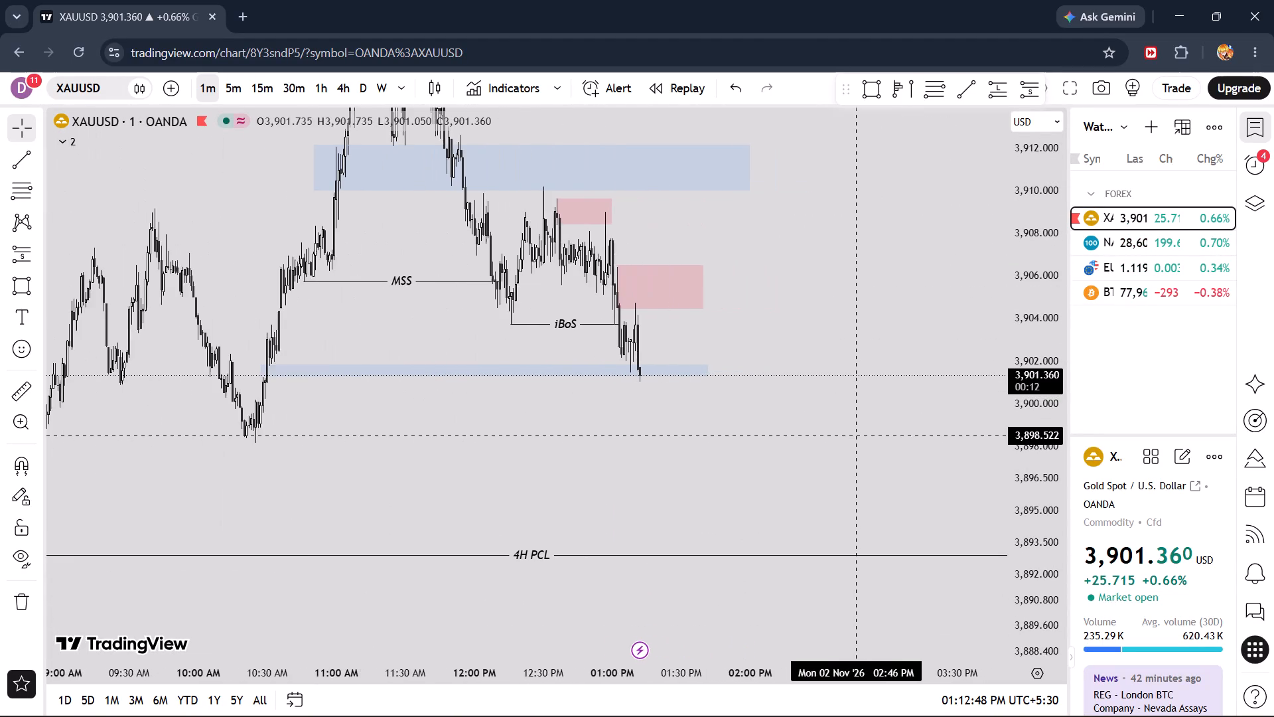
pyautogui.scroll(4, 856, 436)
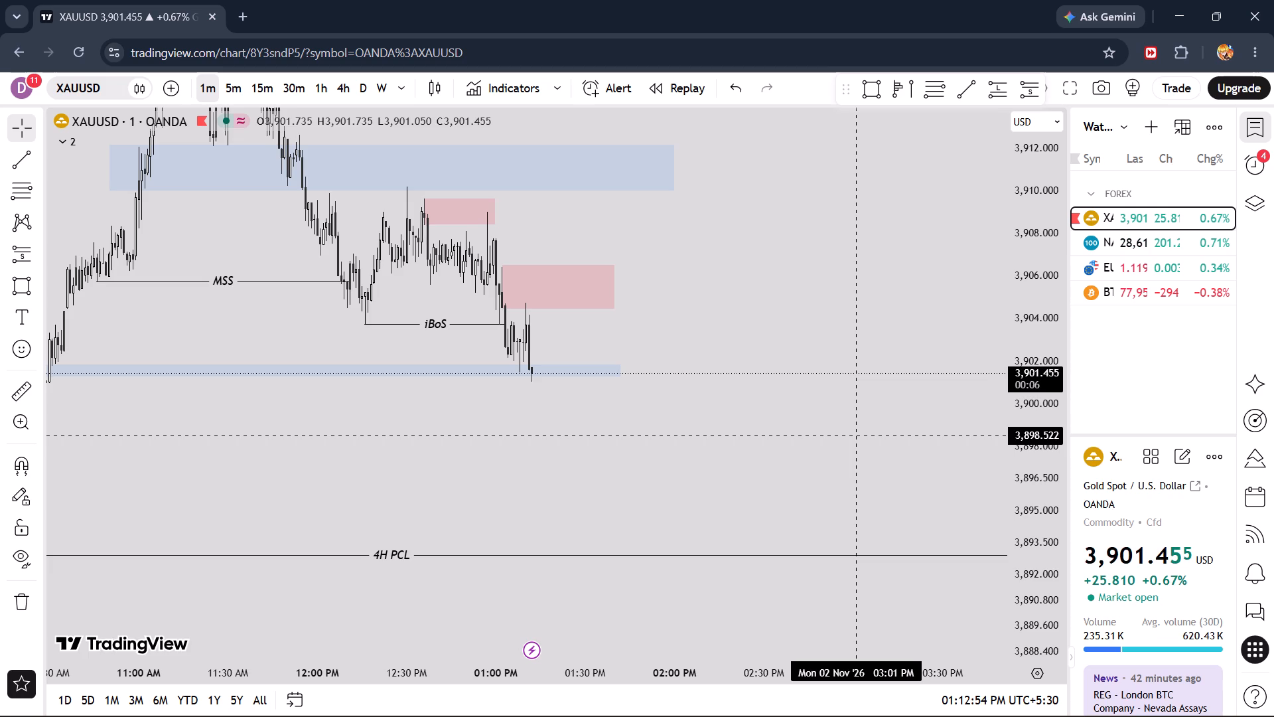
pyautogui.scroll(-3, 856, 436)
pyautogui.scroll(1, 856, 436)
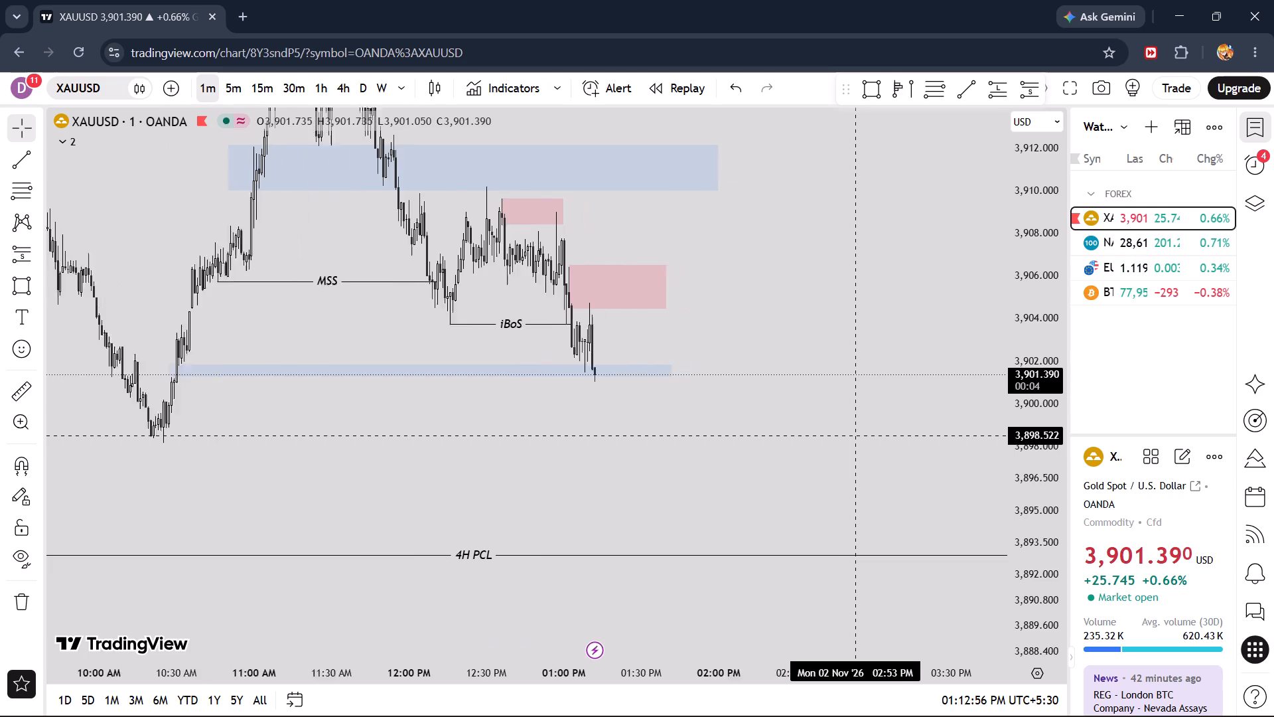
pyautogui.scroll(1, 856, 436)
pyautogui.moveTo(530, 436); pyautogui.dragTo(698, 465)
pyautogui.scroll(7, 758, 478)
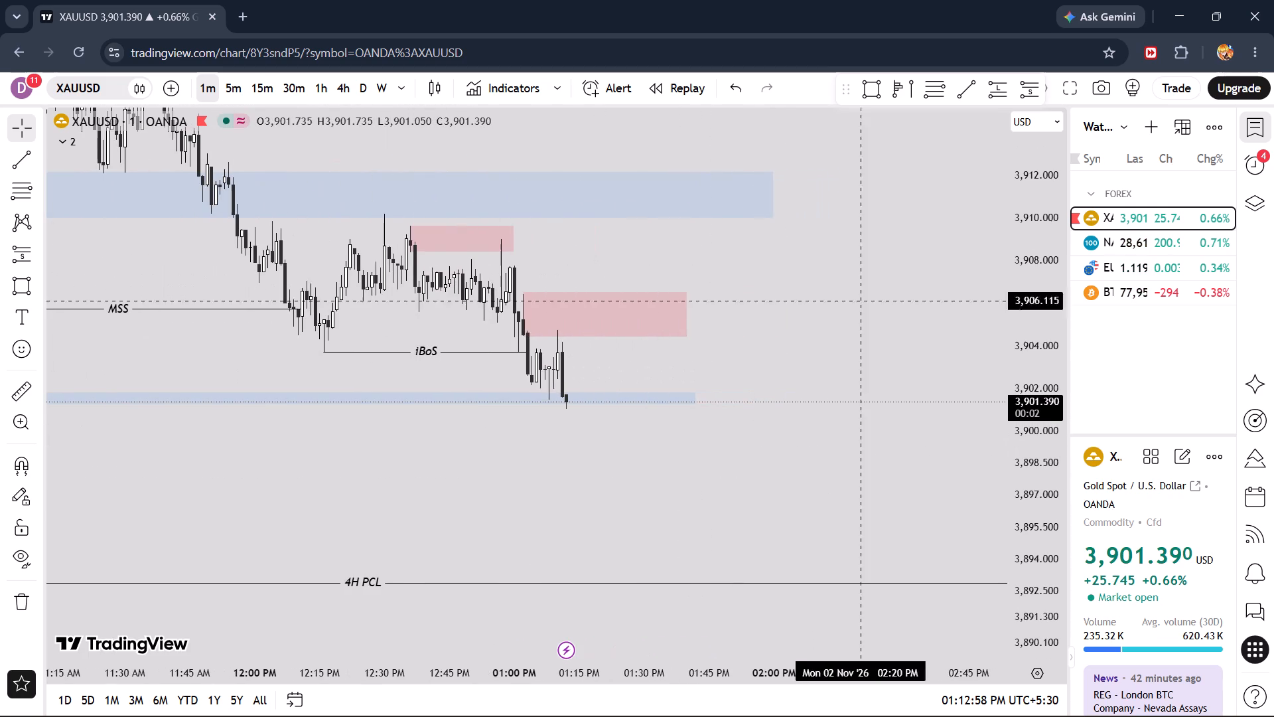
# Place a short position at the latest 1-minute candle, with its entry at about 3,901.168.
pyautogui.click(1040, 96)
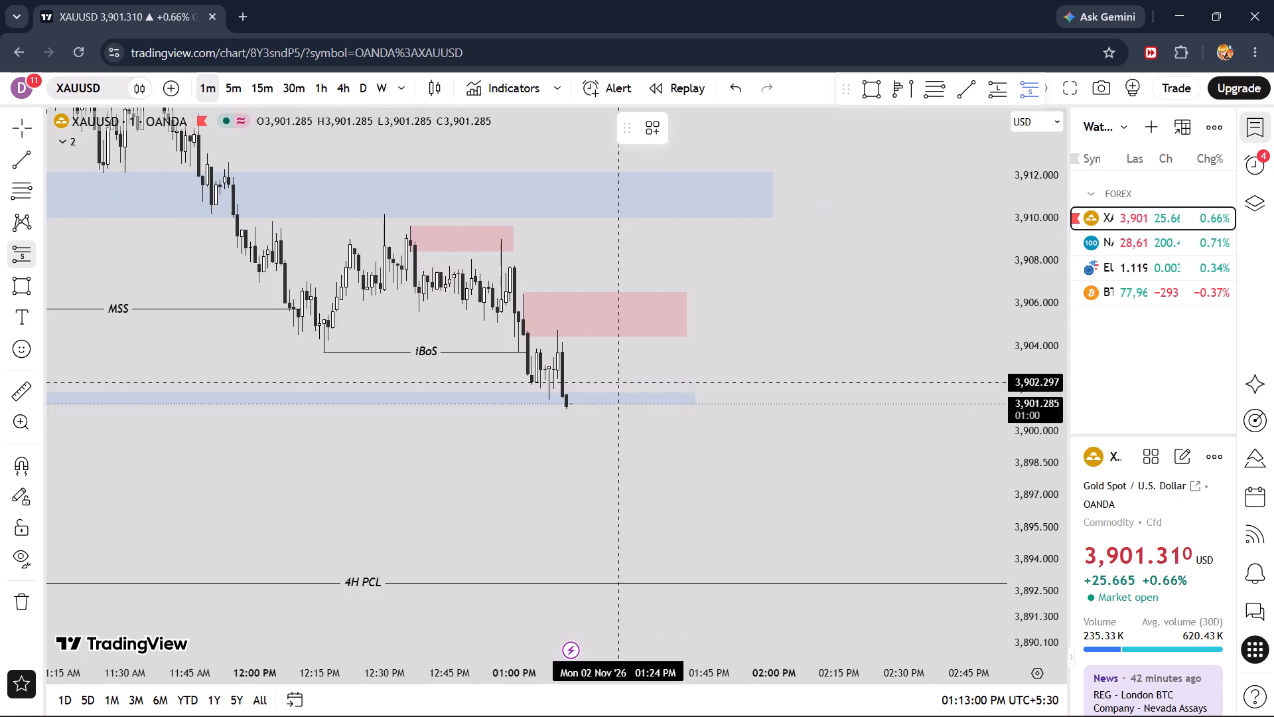
pyautogui.click(570, 403)
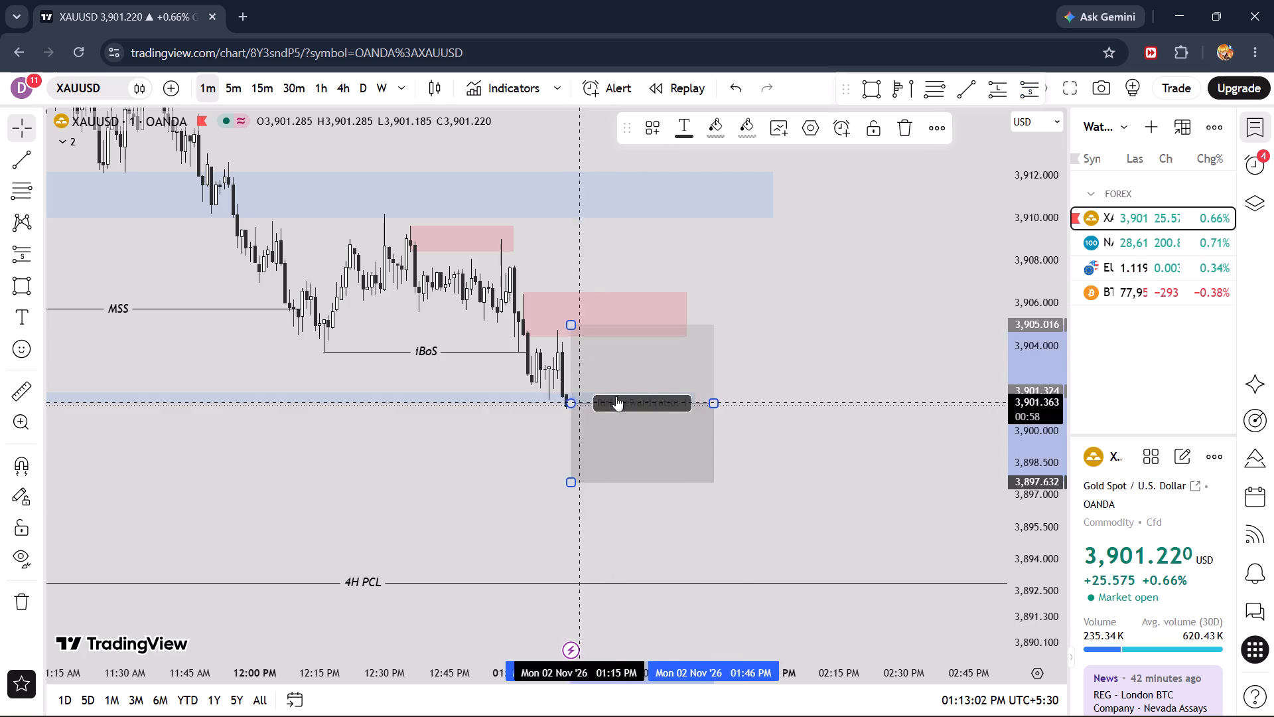
pyautogui.click(856, 351)
pyautogui.moveTo(827, 309); pyautogui.dragTo(825, 346)
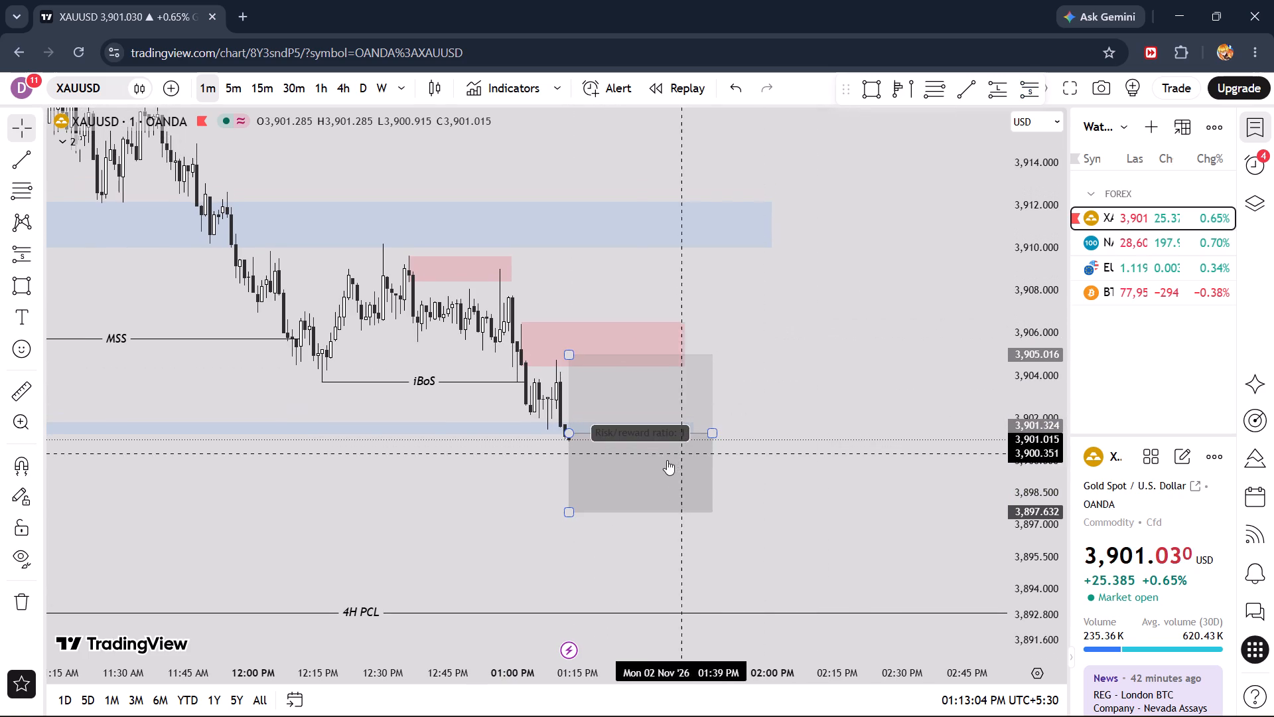
pyautogui.click(648, 465)
pyautogui.click(802, 396)
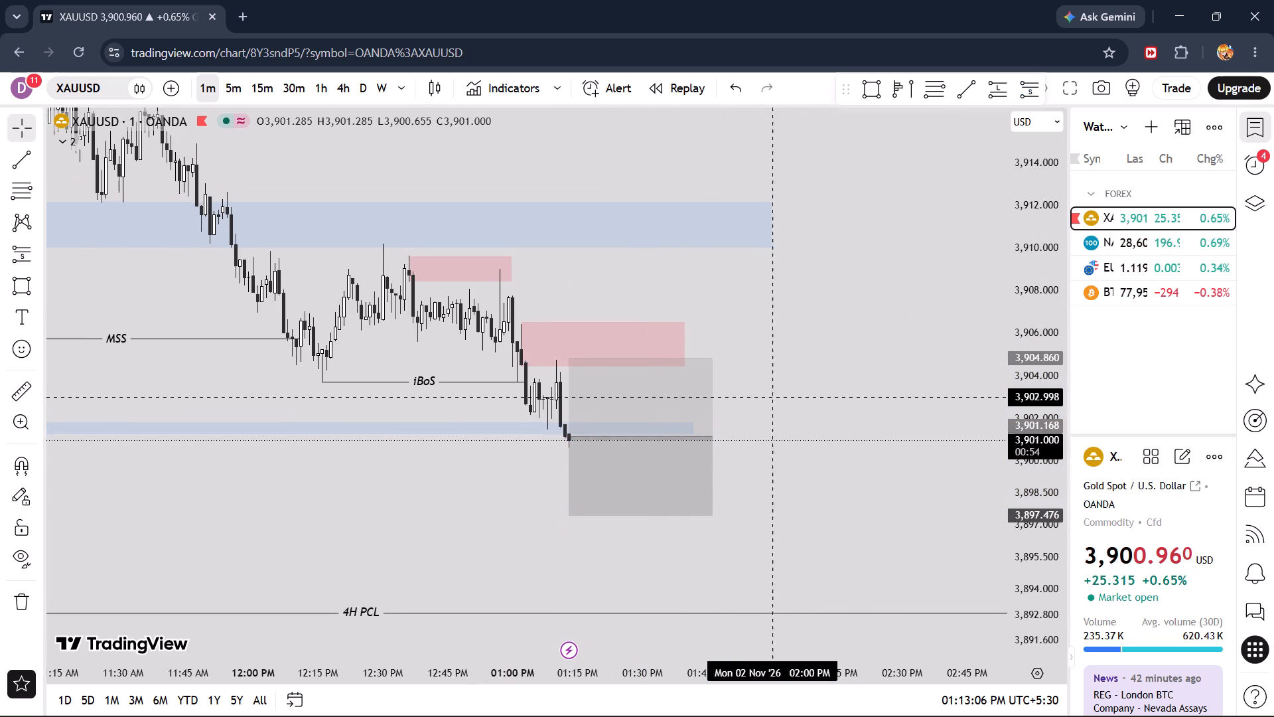
# Raise the short position's stop above the lower red supply zone, to about 3,907.908.
pyautogui.moveTo(567, 358); pyautogui.dragTo(567, 330)
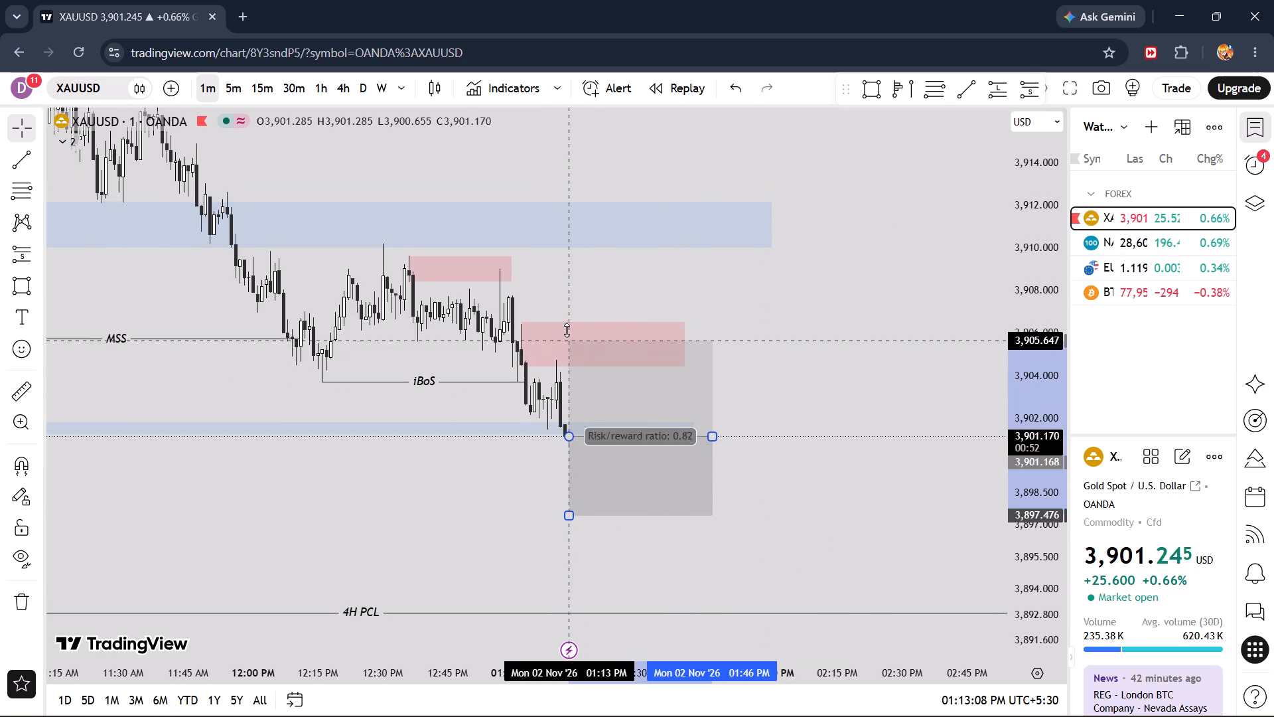
pyautogui.moveTo(567, 330); pyautogui.dragTo(567, 292)
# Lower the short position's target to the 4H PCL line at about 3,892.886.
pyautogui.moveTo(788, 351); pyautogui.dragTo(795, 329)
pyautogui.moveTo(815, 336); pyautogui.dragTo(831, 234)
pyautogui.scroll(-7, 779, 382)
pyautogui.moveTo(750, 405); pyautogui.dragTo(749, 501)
# Examine the price structure and gap below the 4H PCL on the 1-minute, 5-minute, 15-minute, 30-minute and 1-hour charts.
pyautogui.scroll(-6, 624, 476)
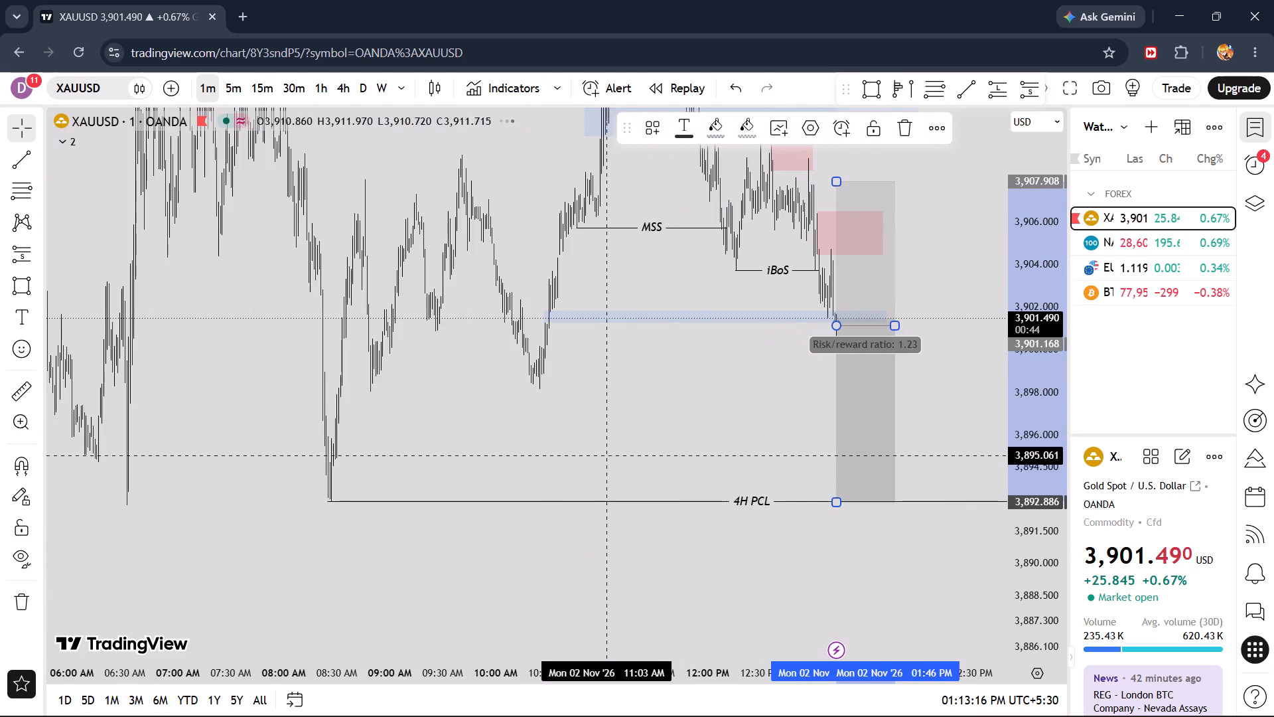
pyautogui.moveTo(532, 442); pyautogui.dragTo(814, 353)
pyautogui.scroll(-5, 752, 424)
pyautogui.scroll(2, 719, 450)
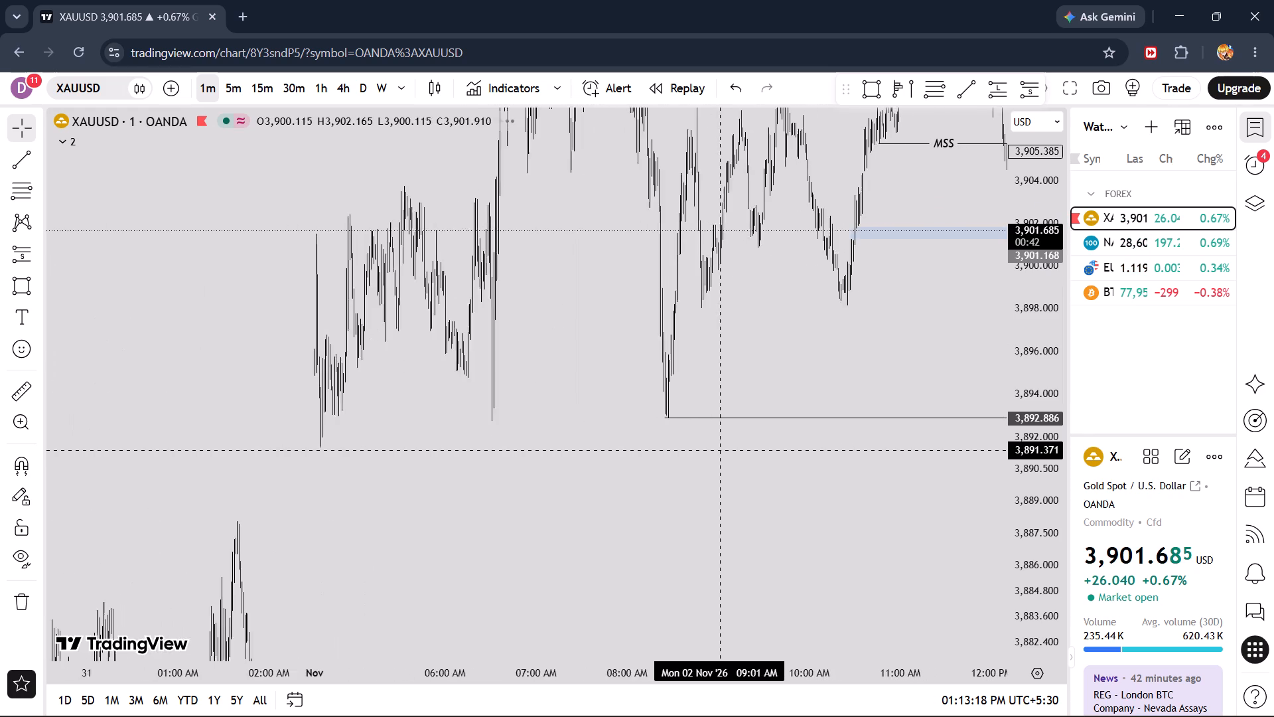
pyautogui.scroll(4, 719, 450)
pyautogui.click(238, 92)
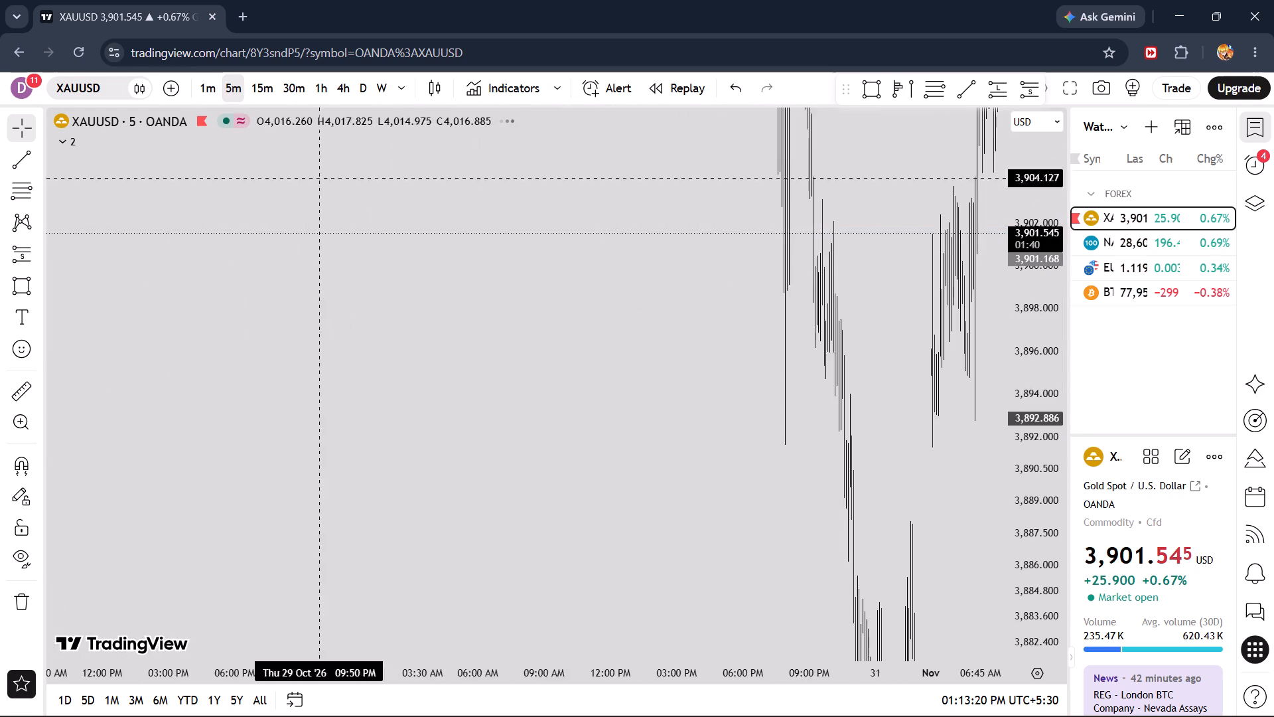
pyautogui.scroll(10, 668, 349)
pyautogui.scroll(7, 838, 452)
pyautogui.moveTo(875, 485); pyautogui.dragTo(502, 416)
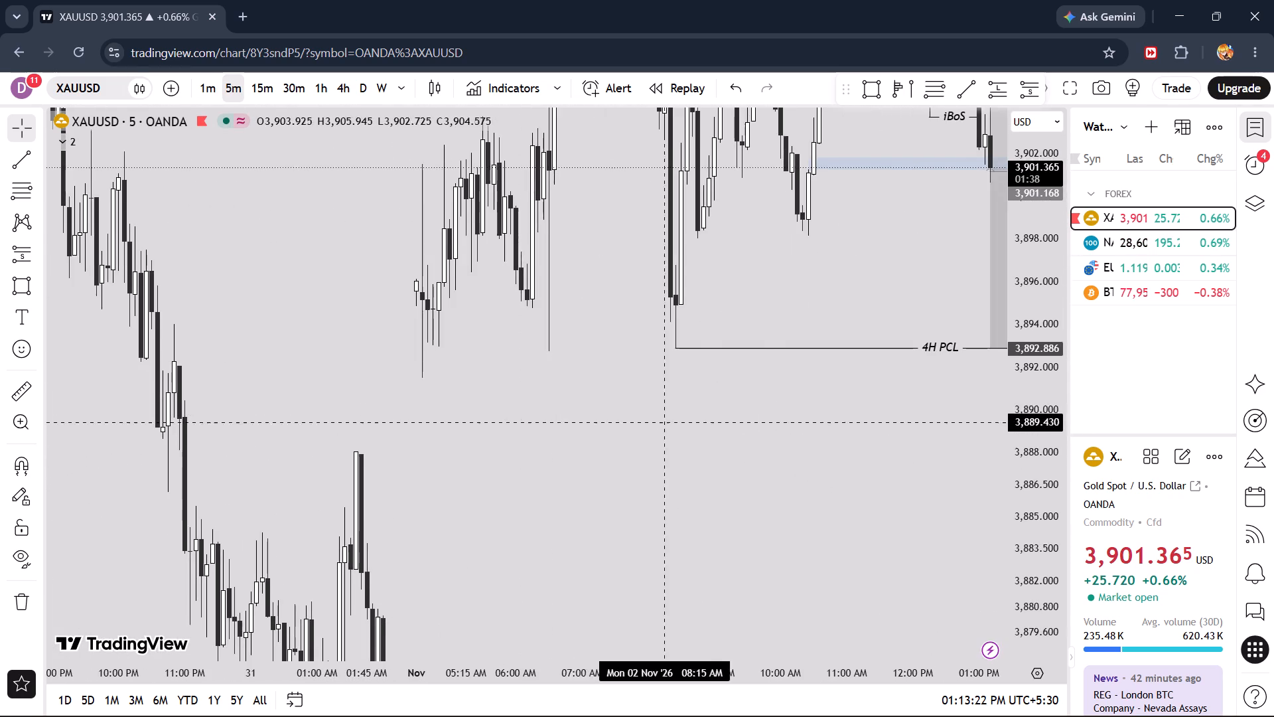
pyautogui.moveTo(776, 449); pyautogui.dragTo(507, 505)
pyautogui.moveTo(1046, 203); pyautogui.dragTo(1021, 471)
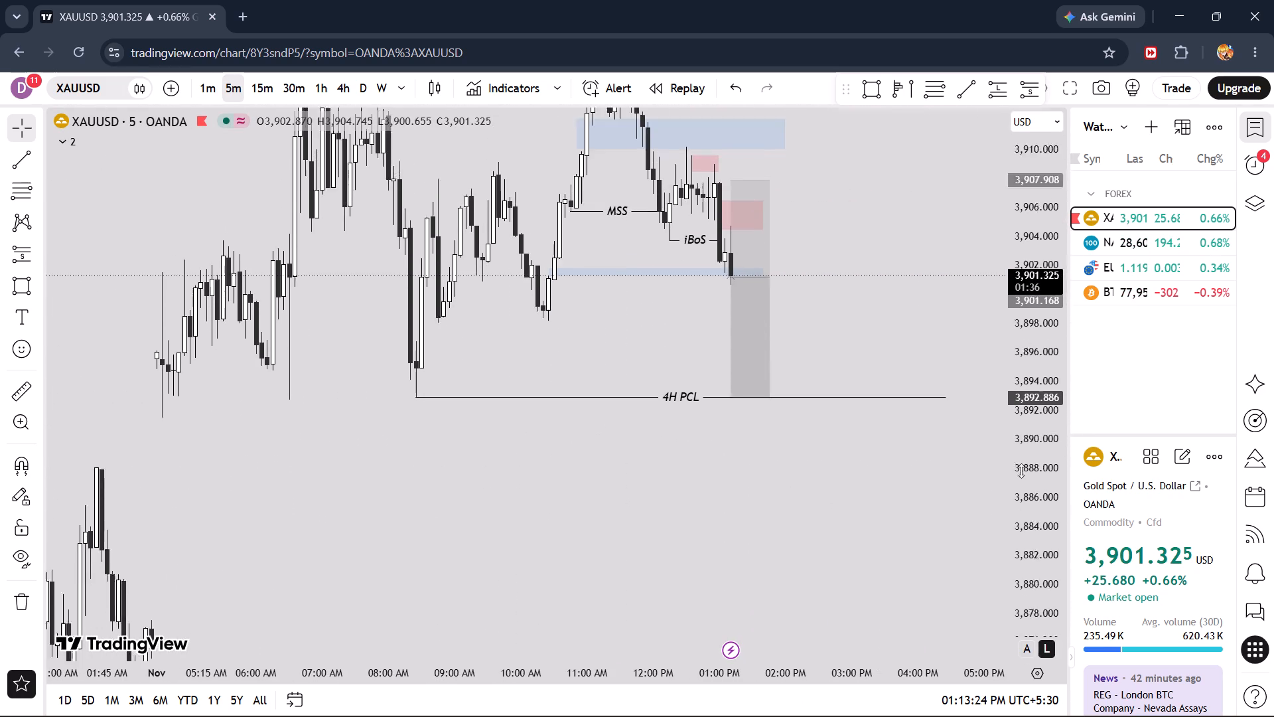
pyautogui.moveTo(1021, 471); pyautogui.dragTo(1007, 554)
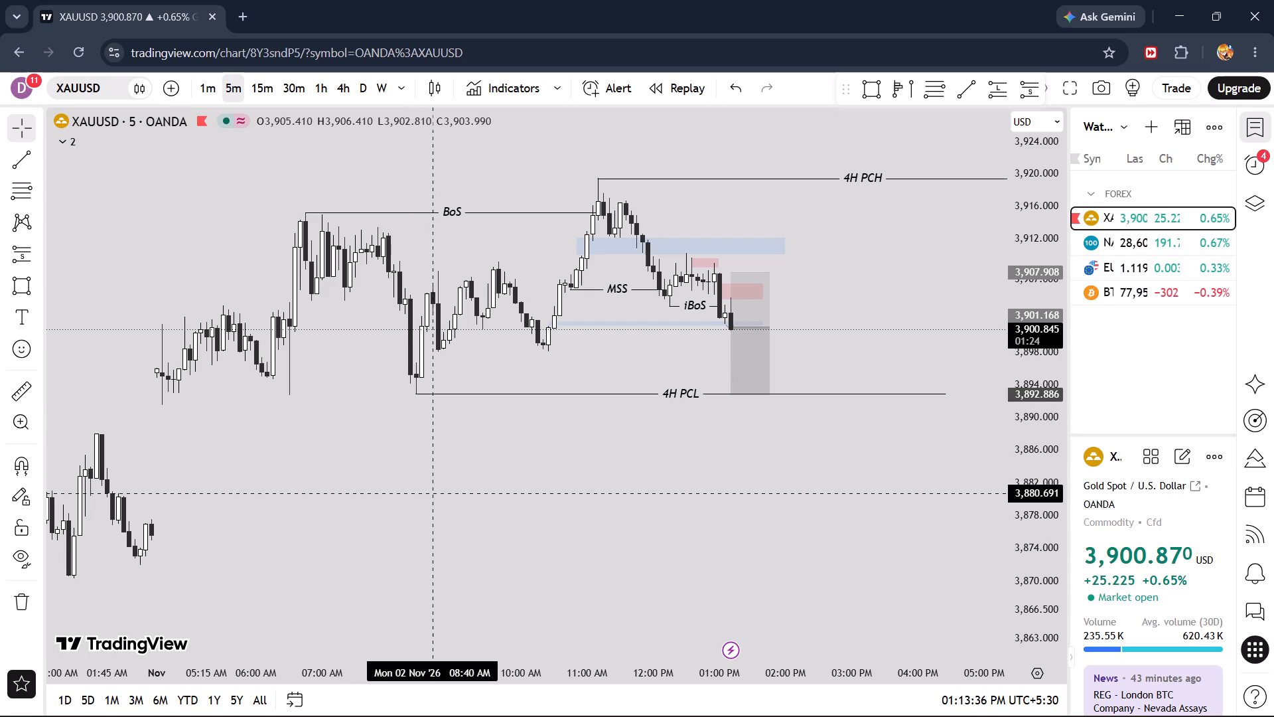
pyautogui.click(265, 76)
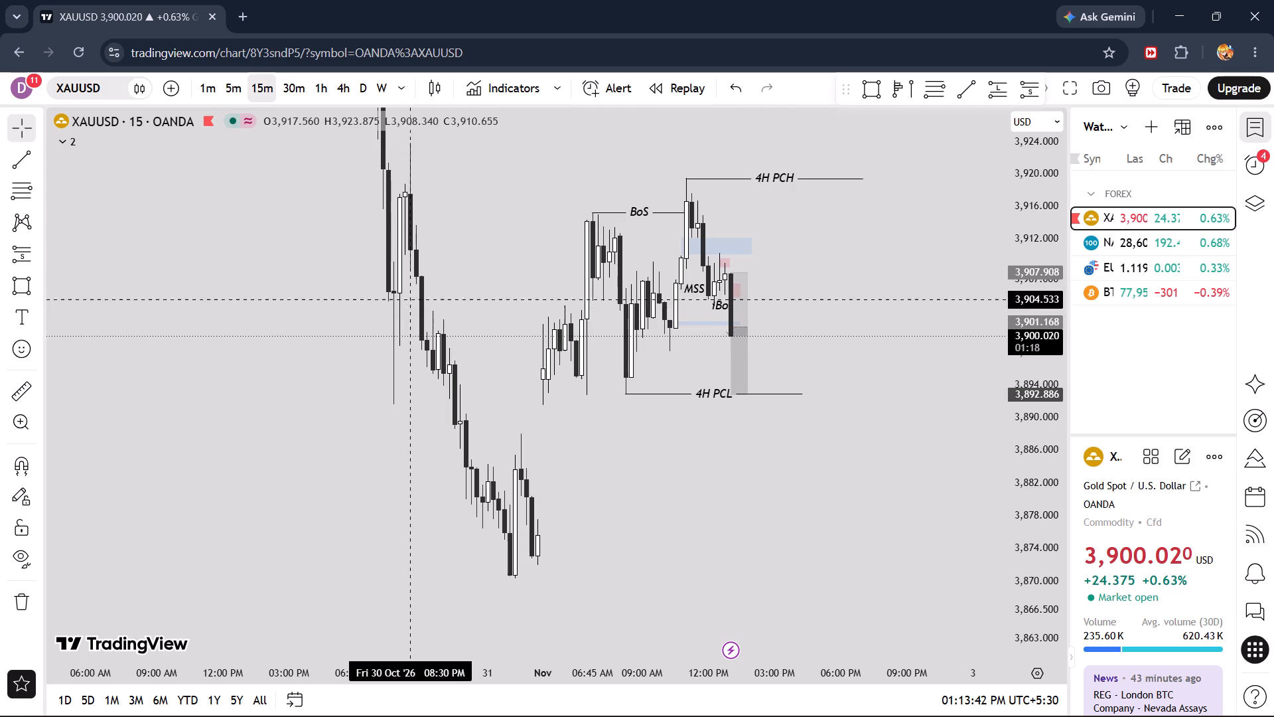
pyautogui.click(297, 83)
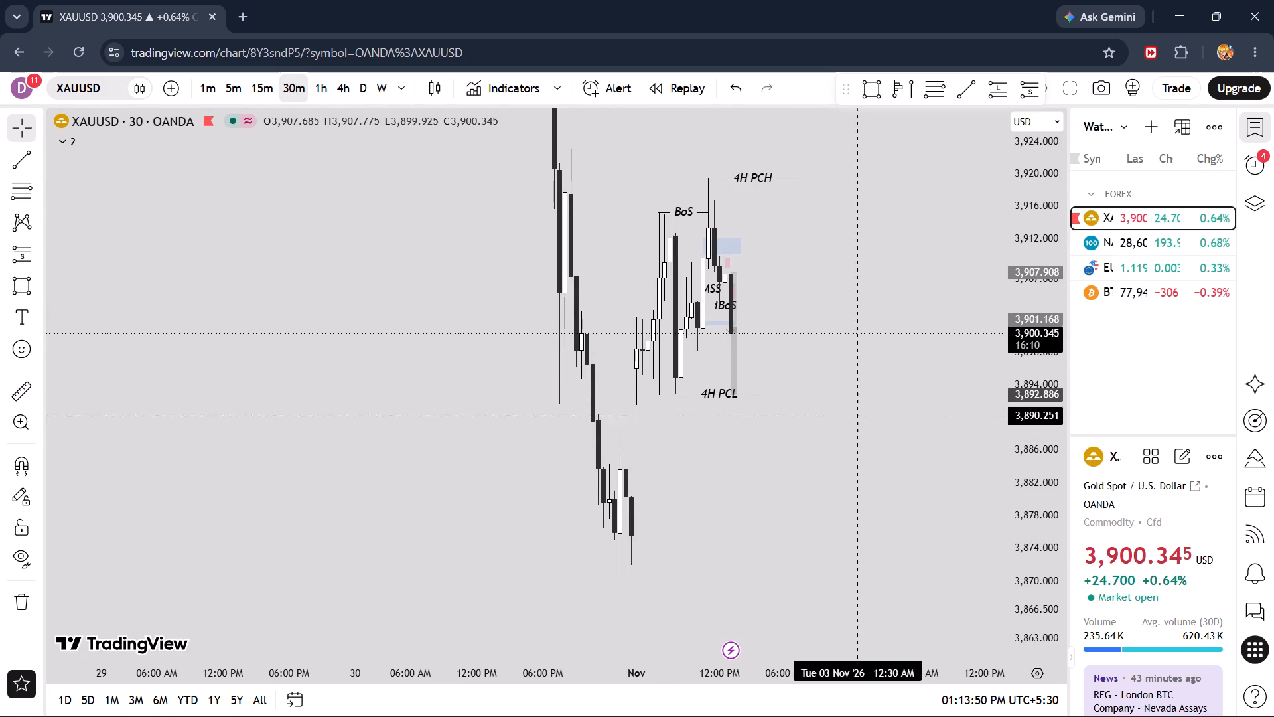
pyautogui.click(330, 84)
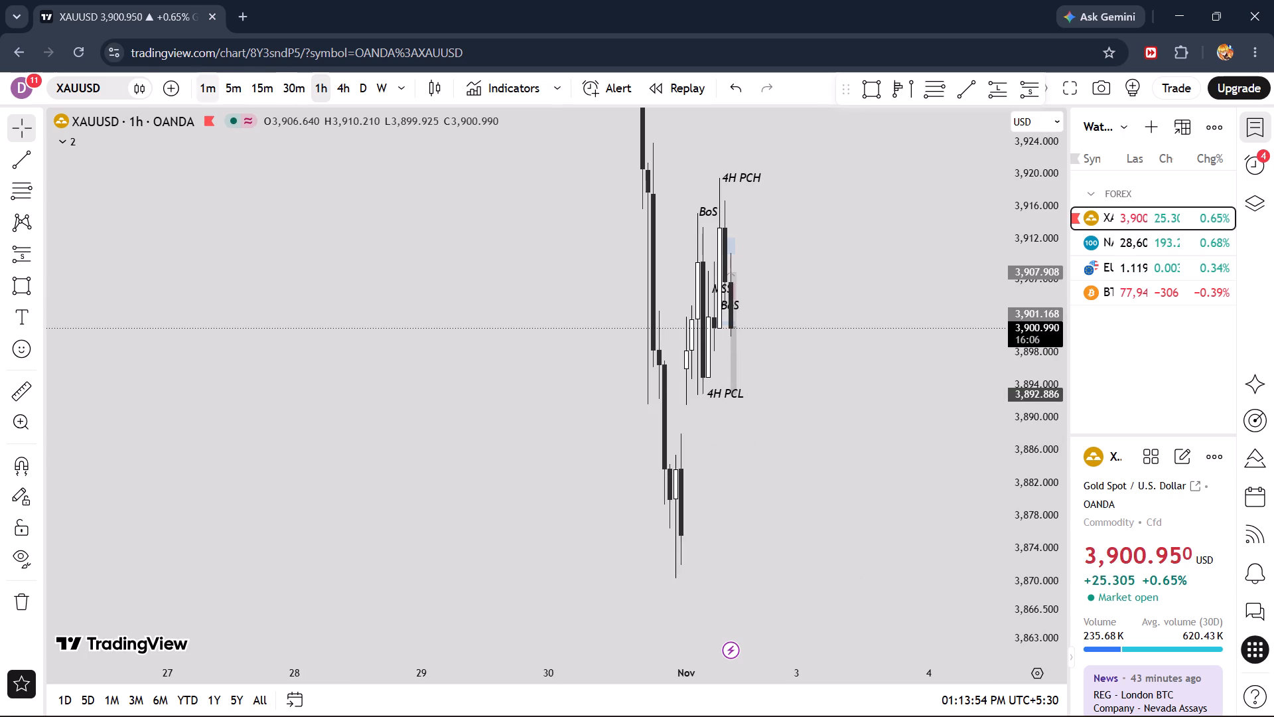
# On the 5-minute chart, draw a rectangle below the 4H PCL from 31 Oct 01:55 AM to 2 Nov 03:50 PM, between about 3,880.996 and 3,876.833.
pyautogui.click(234, 84)
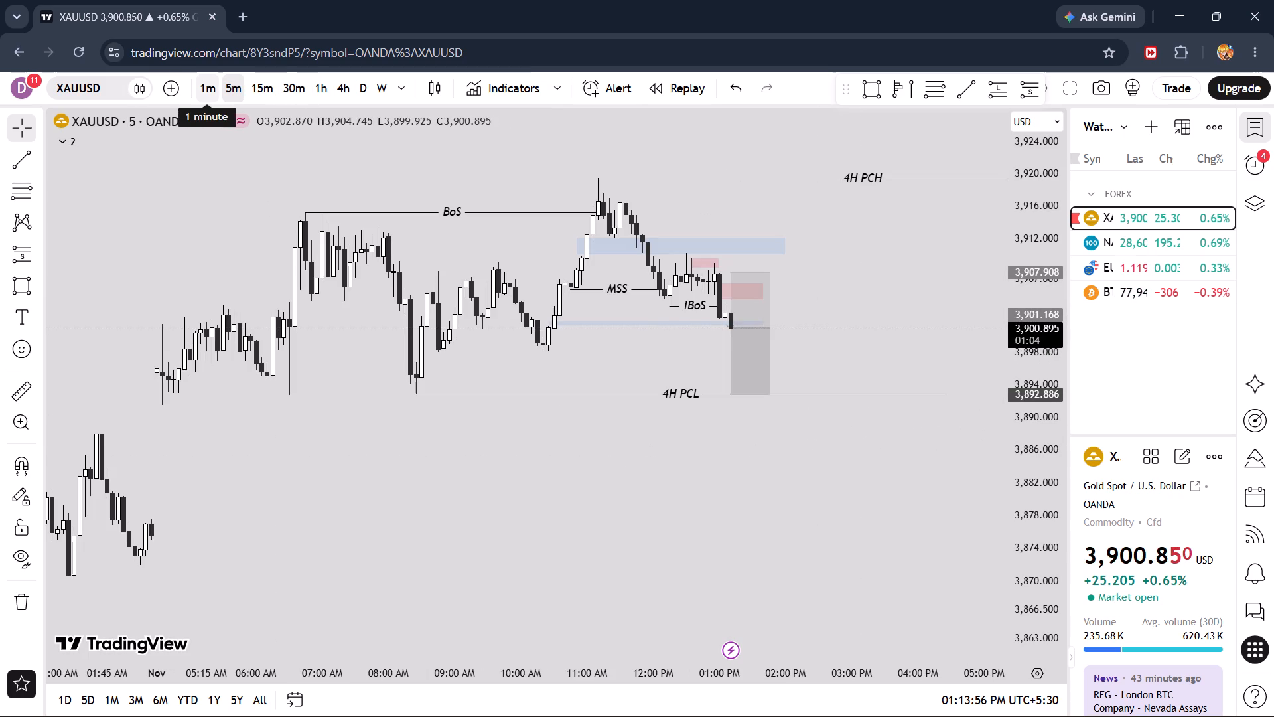
pyautogui.click(875, 89)
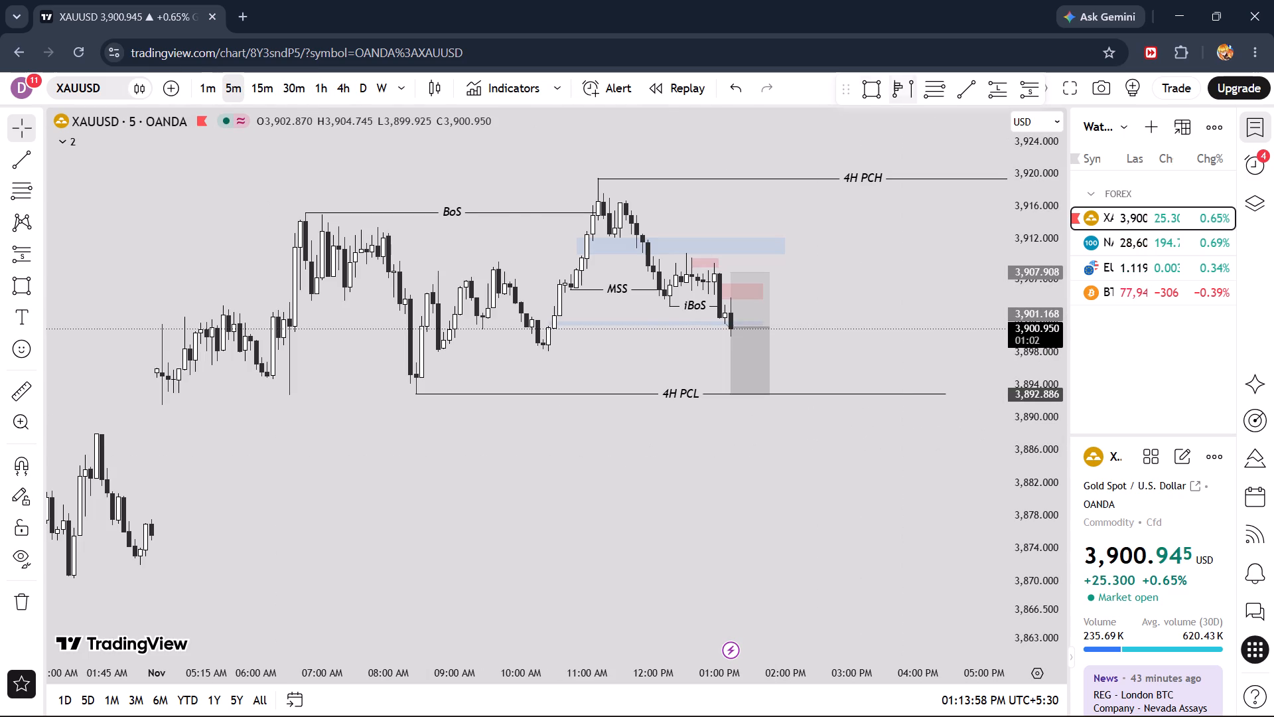
pyautogui.click(119, 491)
pyautogui.click(153, 524)
pyautogui.moveTo(157, 509); pyautogui.dragTo(904, 506)
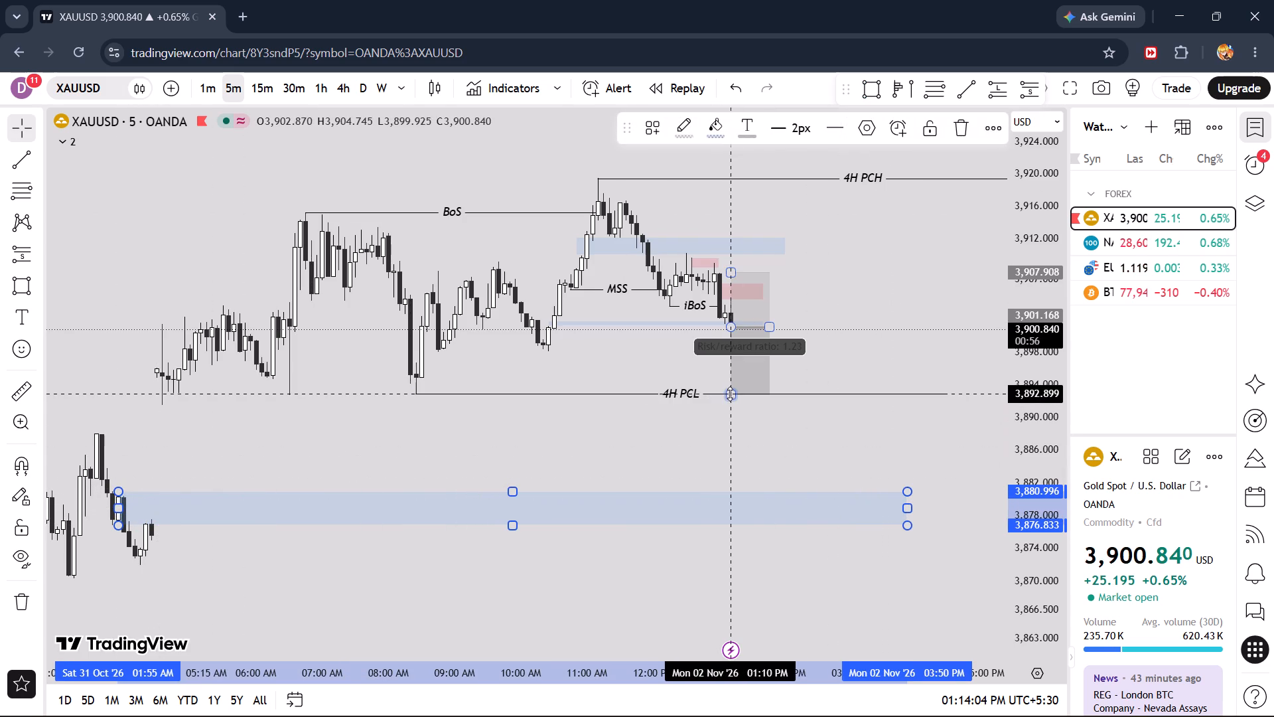
# Extend the short position's target down to the top of the lower blue zone, at about 3,880.894.
pyautogui.moveTo(730, 394); pyautogui.dragTo(733, 491)
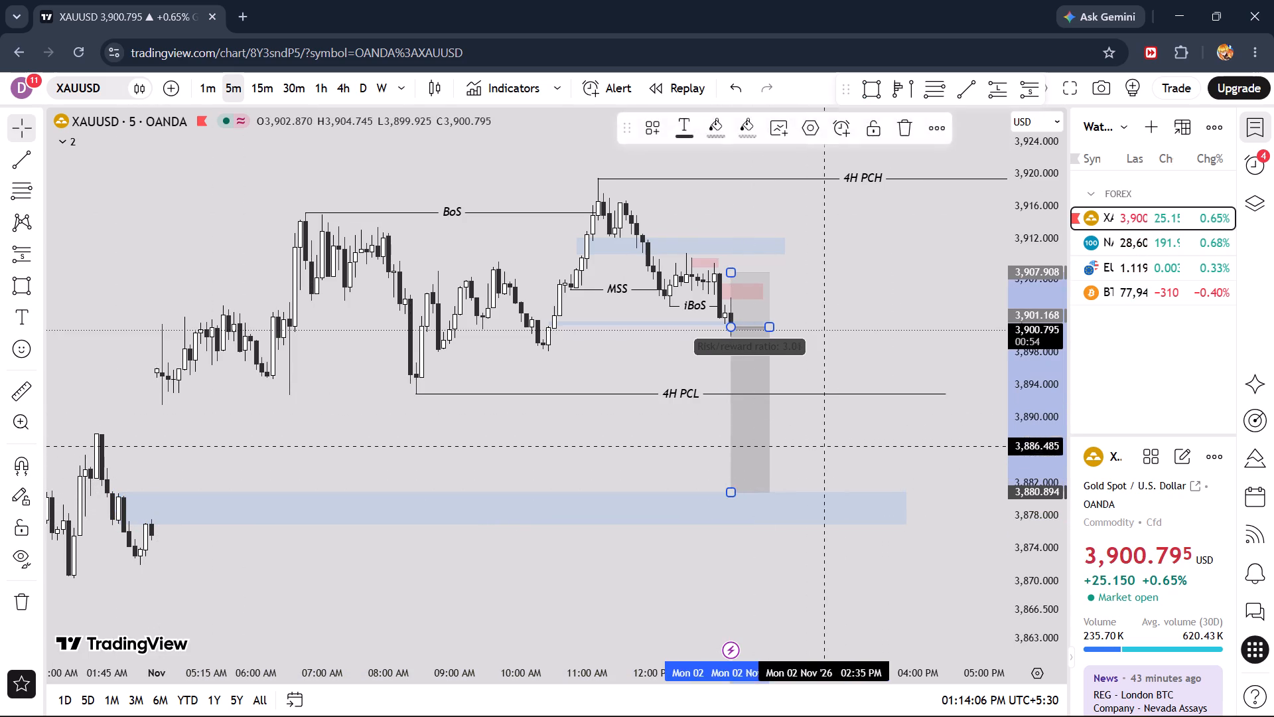
pyautogui.click(823, 446)
# Review the short position against the supply zones, 4H PCL and lower blue zone on the 15-minute, 1-minute and 5-minute charts.
pyautogui.click(261, 84)
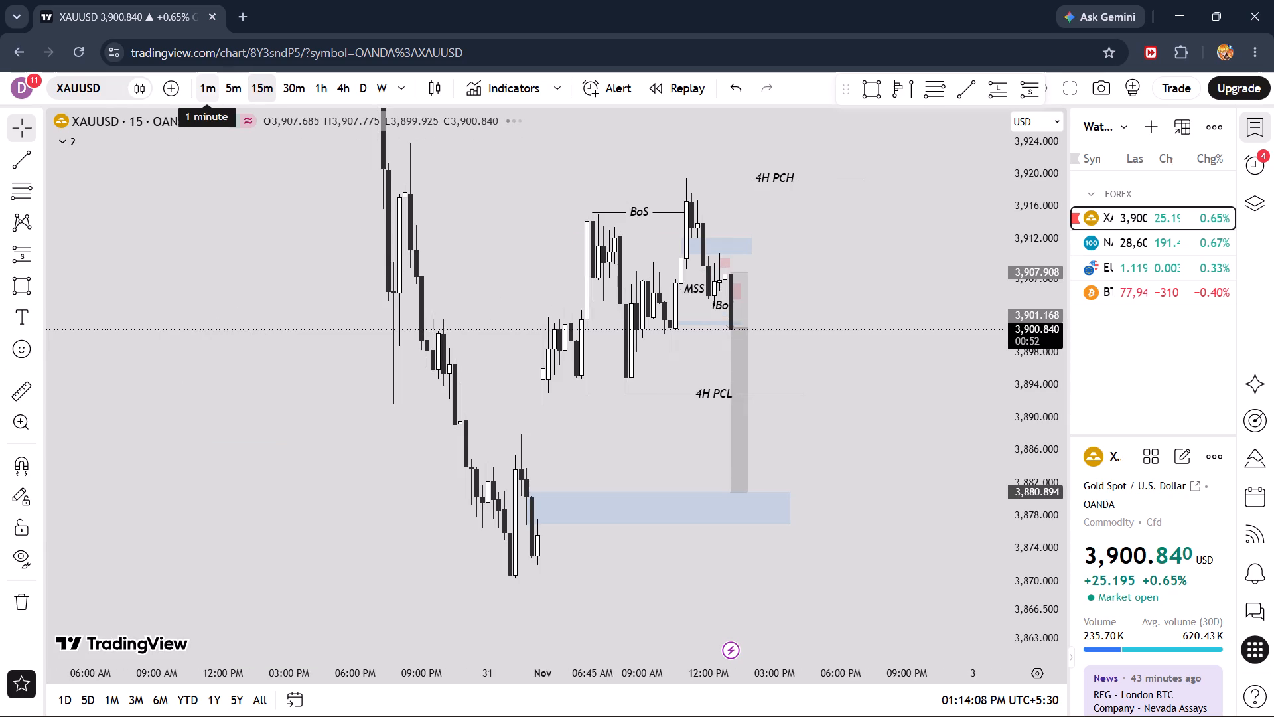
pyautogui.click(212, 92)
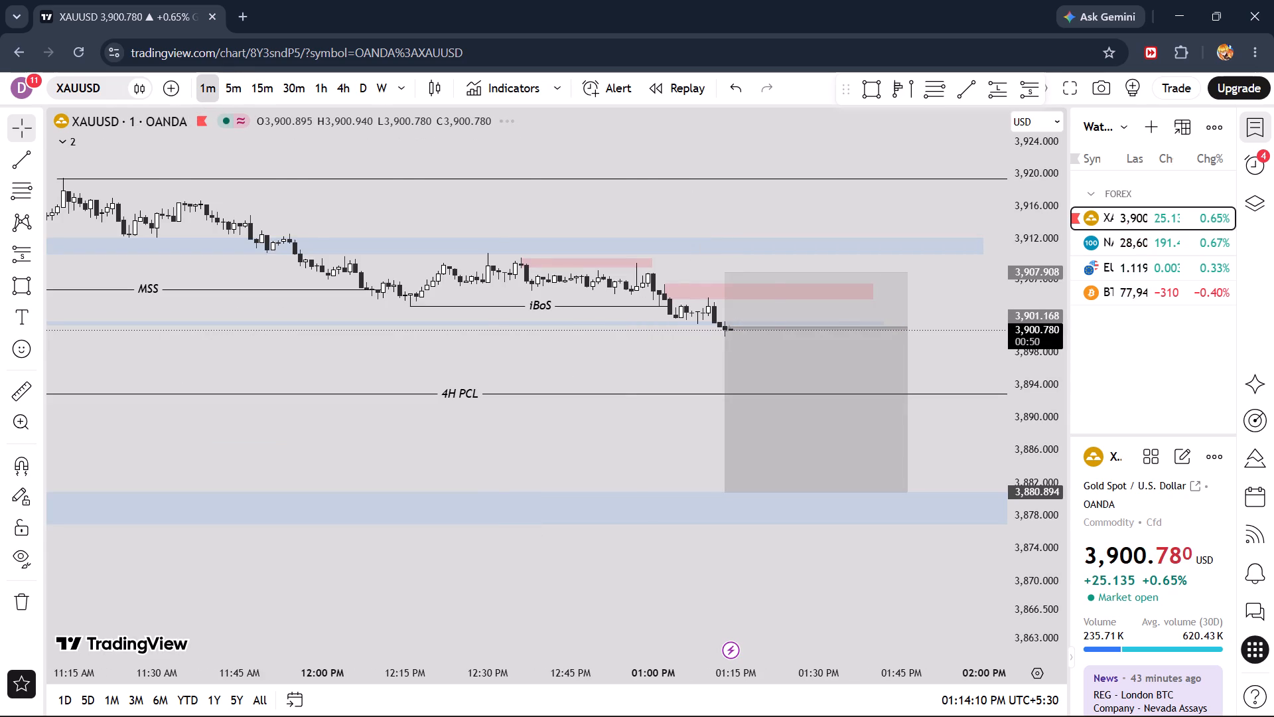
pyautogui.scroll(-8, 538, 286)
pyautogui.scroll(-6, 828, 396)
pyautogui.moveTo(861, 447); pyautogui.dragTo(839, 457)
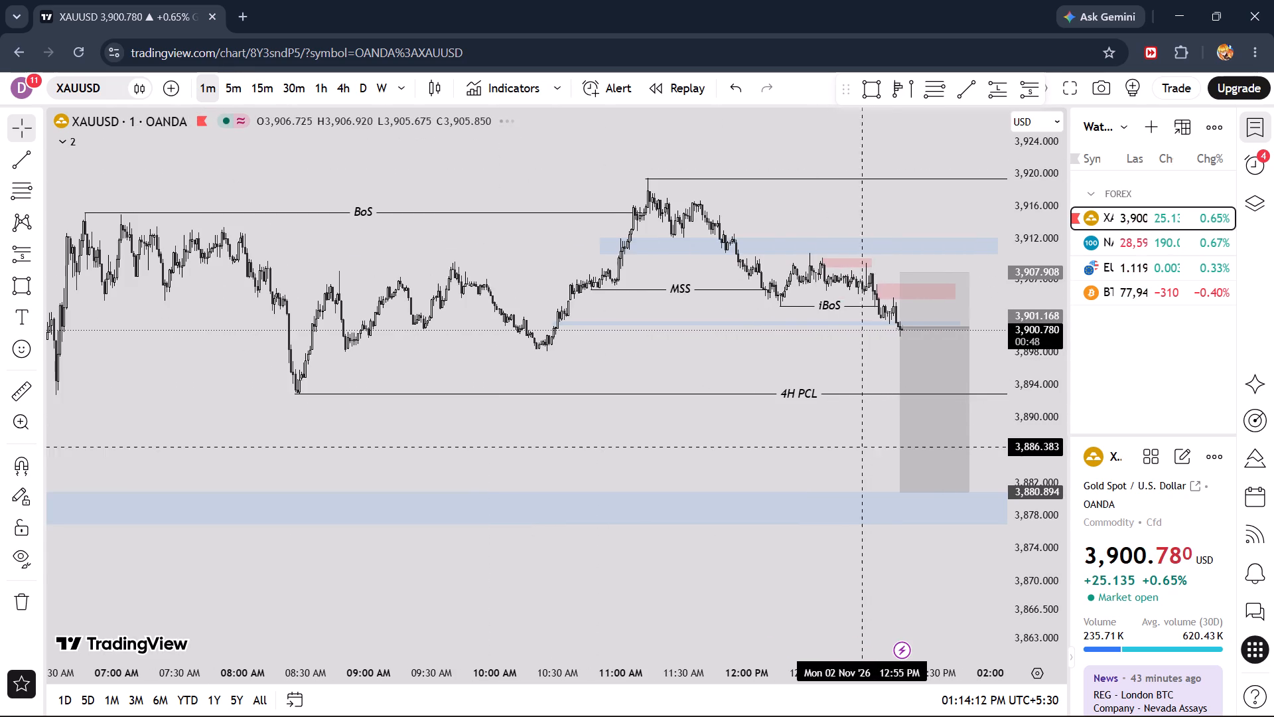
pyautogui.moveTo(839, 457); pyautogui.dragTo(650, 505)
pyautogui.moveTo(1046, 524); pyautogui.dragTo(1050, 291)
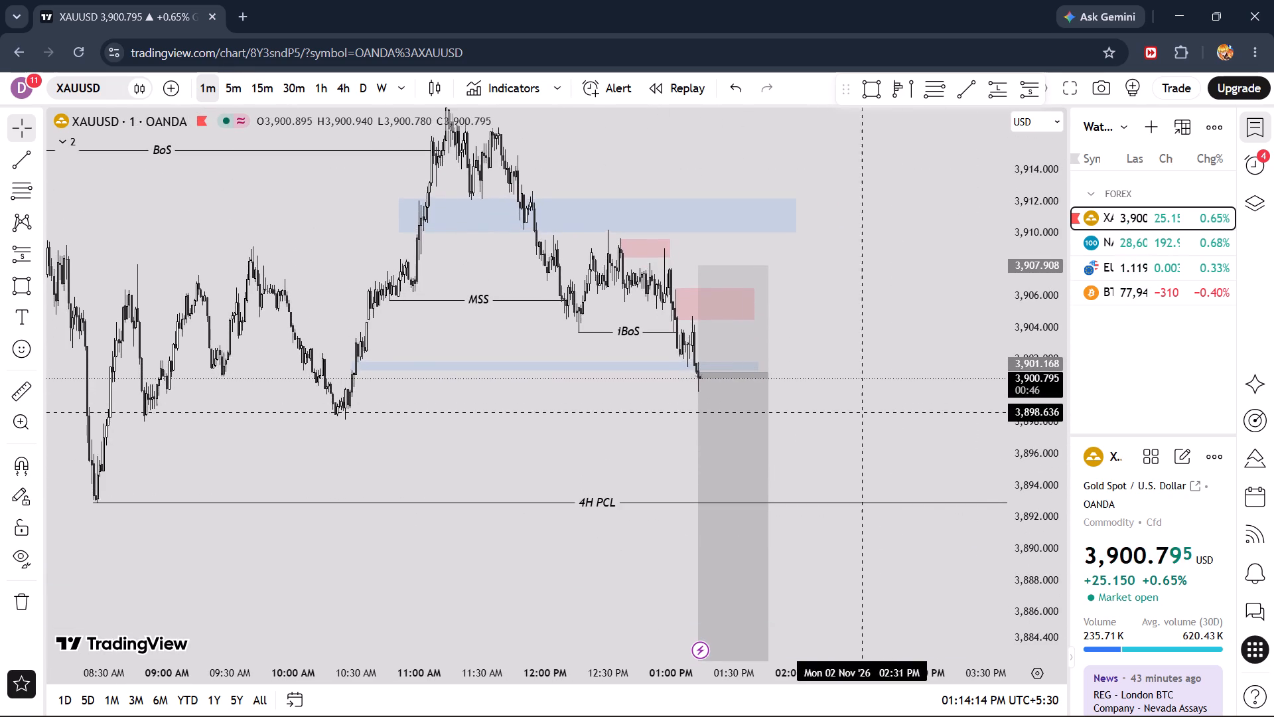
pyautogui.scroll(8, 843, 412)
pyautogui.moveTo(723, 414); pyautogui.dragTo(794, 305)
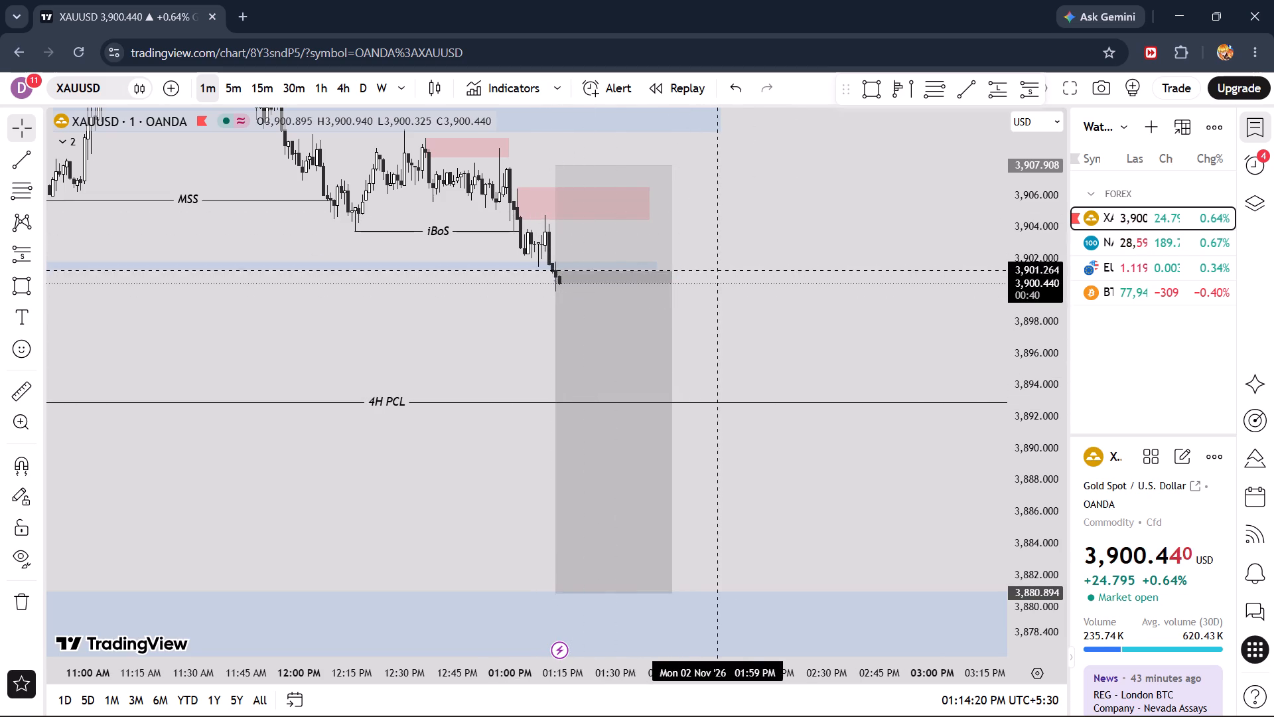
pyautogui.moveTo(742, 261); pyautogui.dragTo(833, 325)
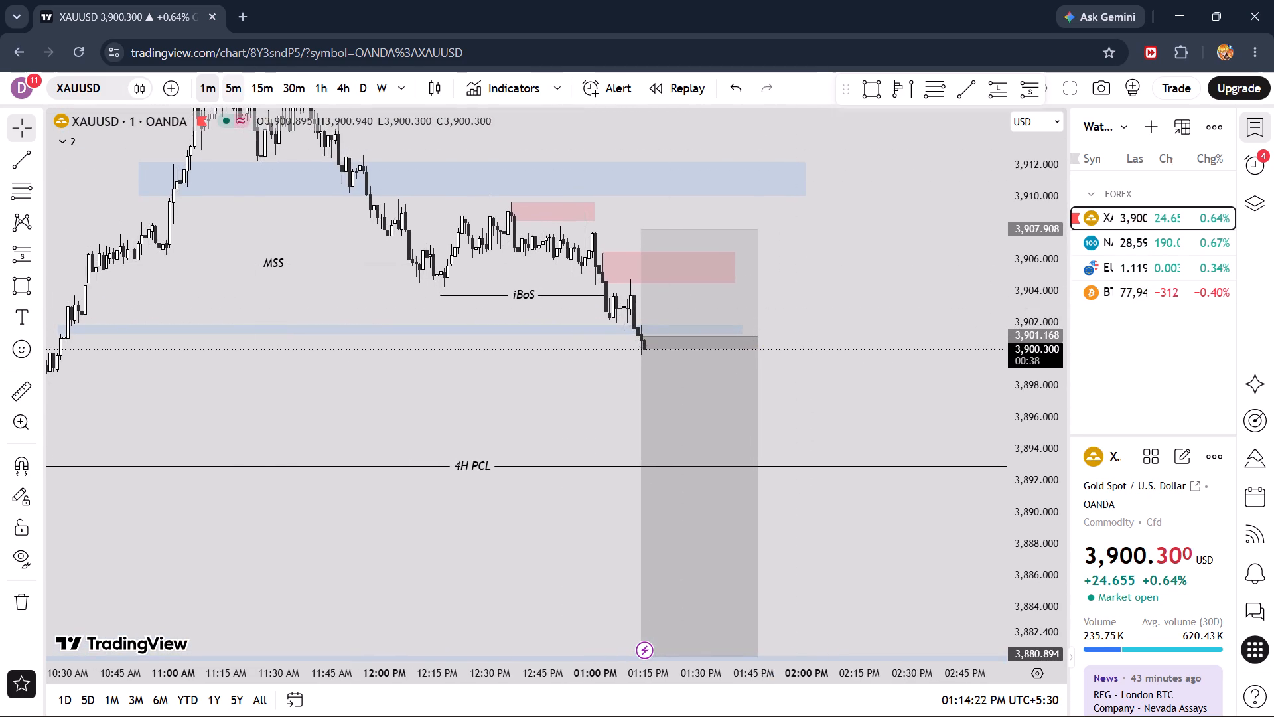
pyautogui.click(242, 88)
pyautogui.scroll(6, 558, 256)
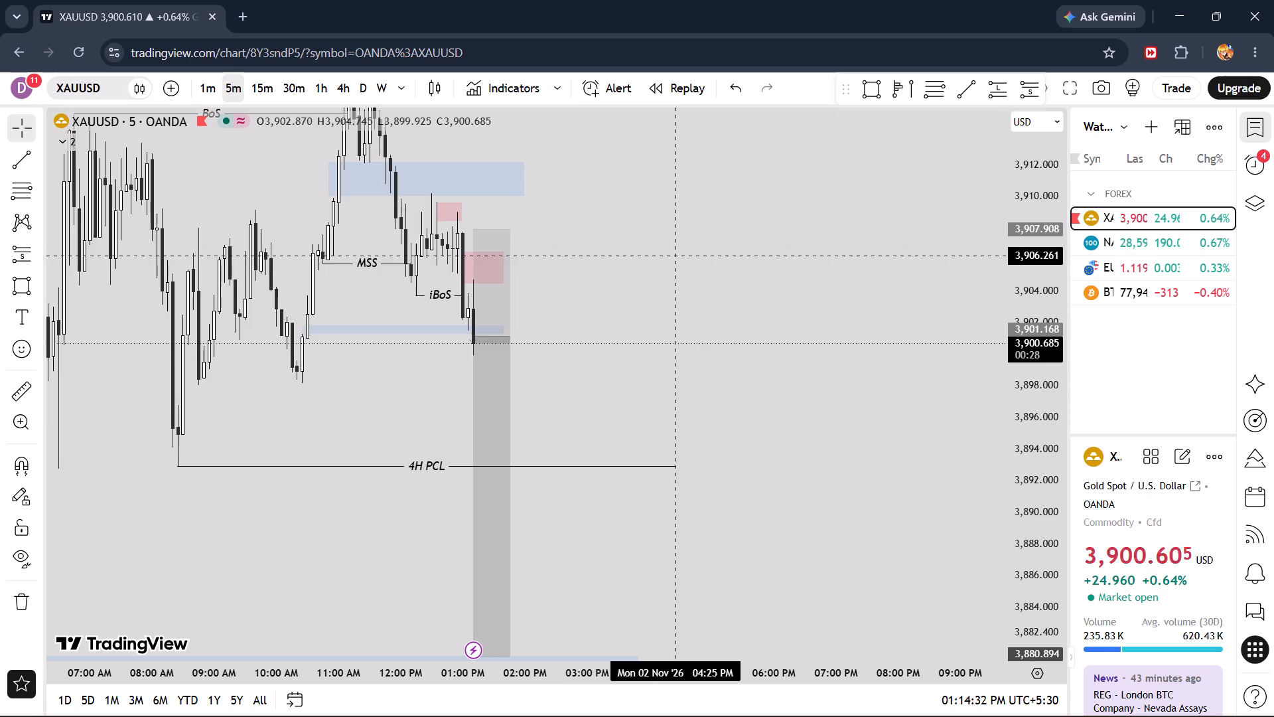
pyautogui.moveTo(617, 276); pyautogui.dragTo(881, 279)
pyautogui.scroll(5, 872, 295)
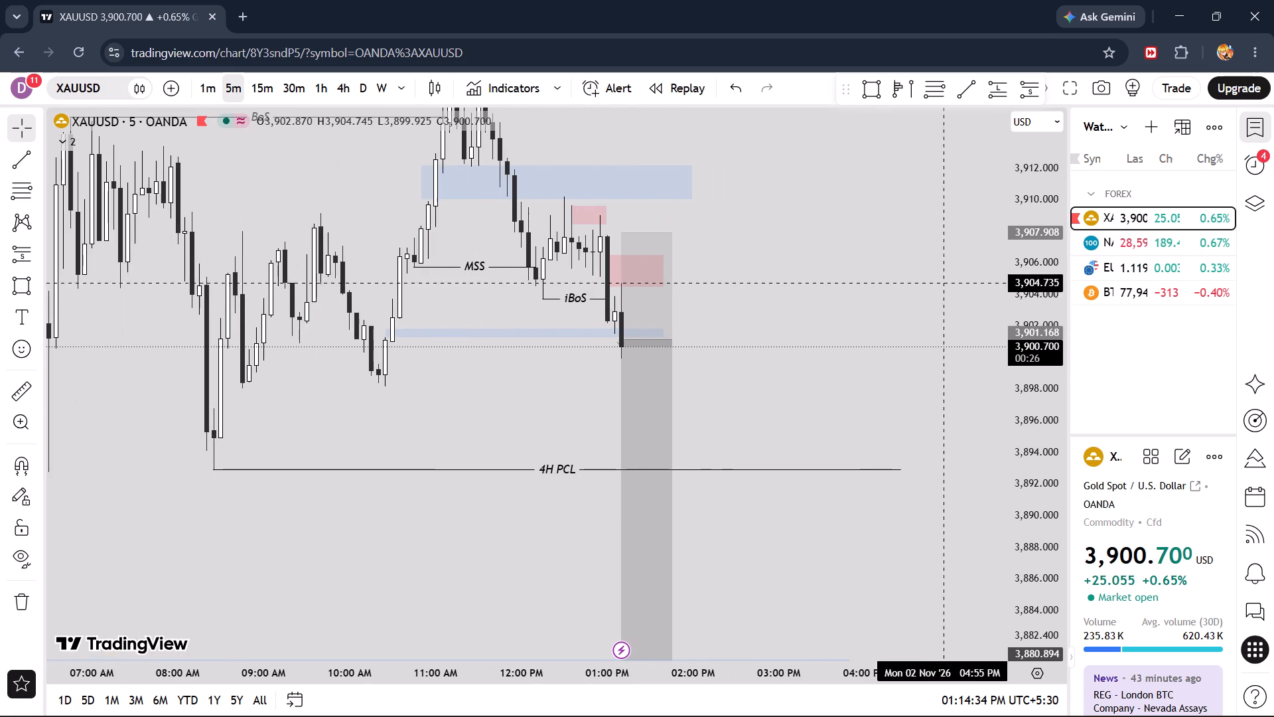
pyautogui.moveTo(1043, 222); pyautogui.dragTo(1053, 421)
pyautogui.moveTo(822, 351); pyautogui.dragTo(836, 309)
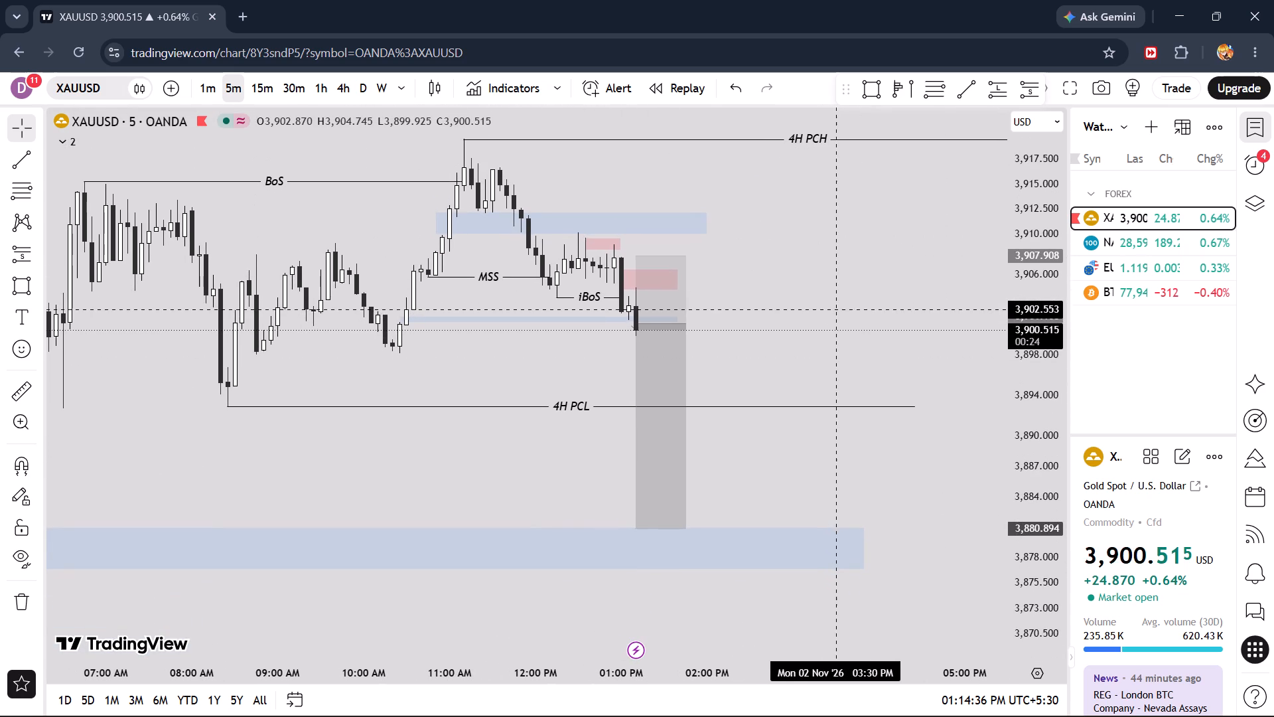
# Examine the 1-minute price action around the short position's entry, from the 4H PCH down to the lower blue target zone.
pyautogui.click(216, 94)
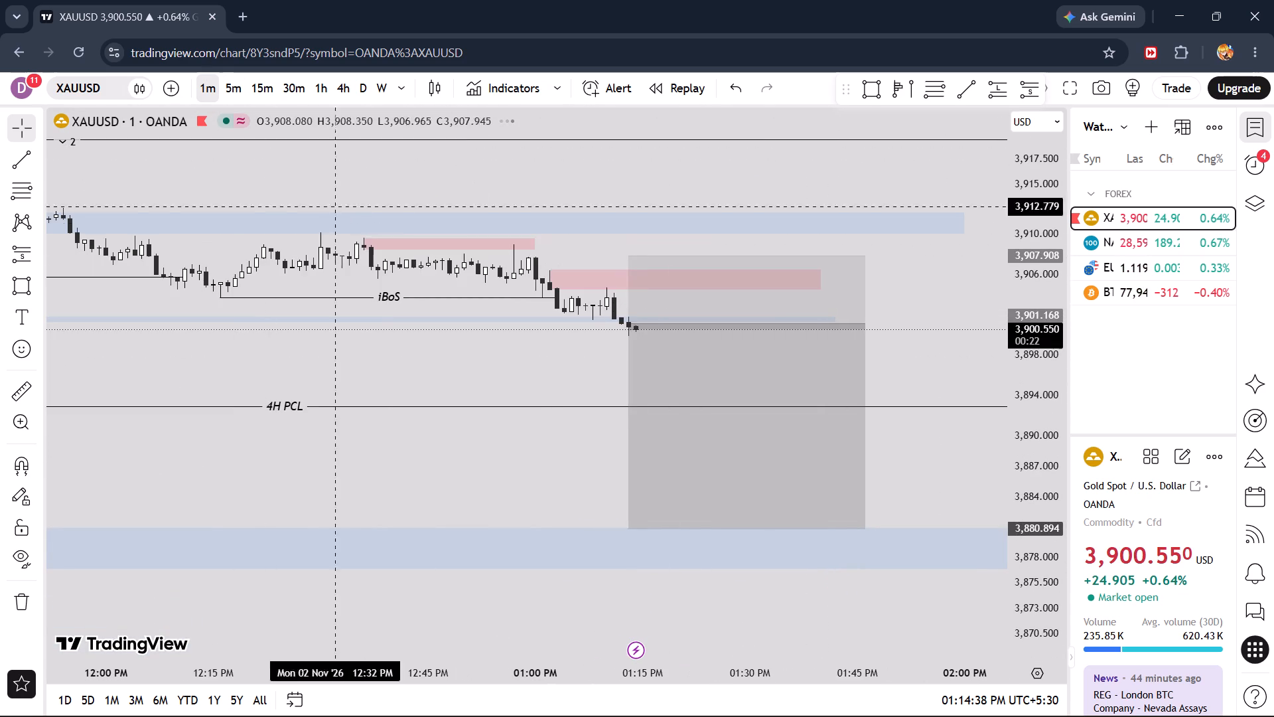
pyautogui.scroll(-8, 452, 269)
pyautogui.scroll(-5, 718, 339)
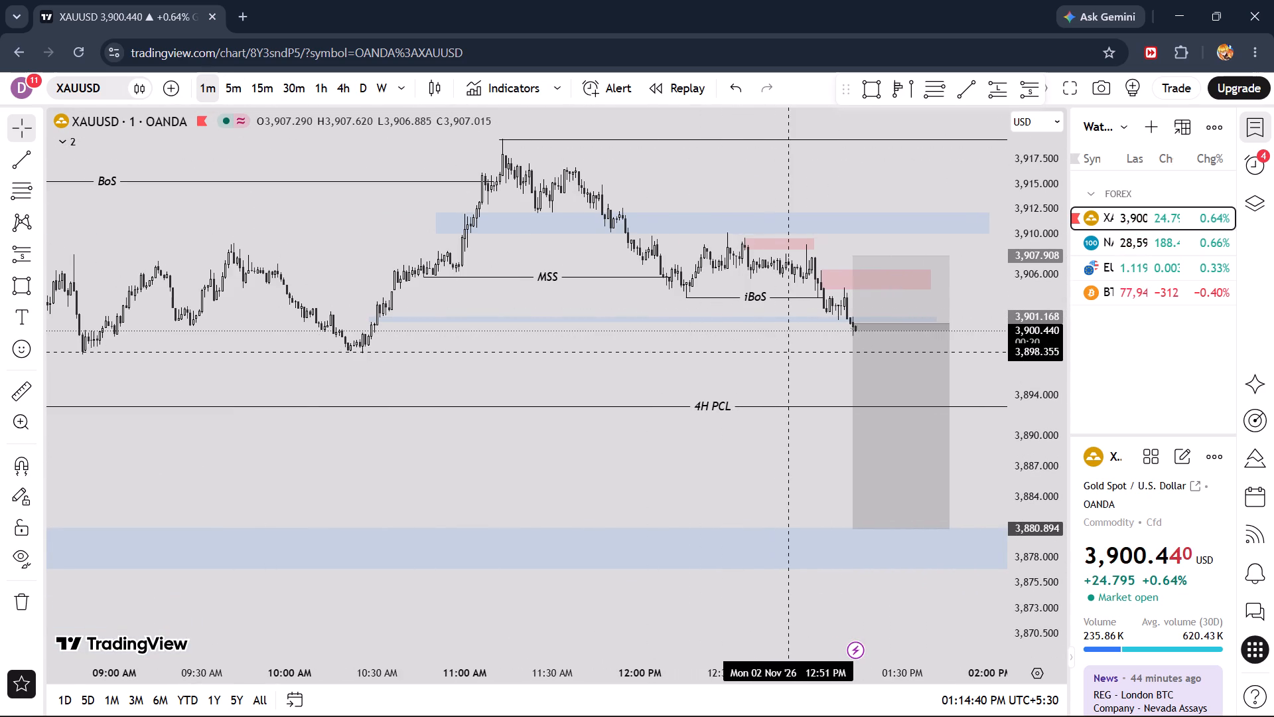
pyautogui.moveTo(788, 351); pyautogui.dragTo(581, 302)
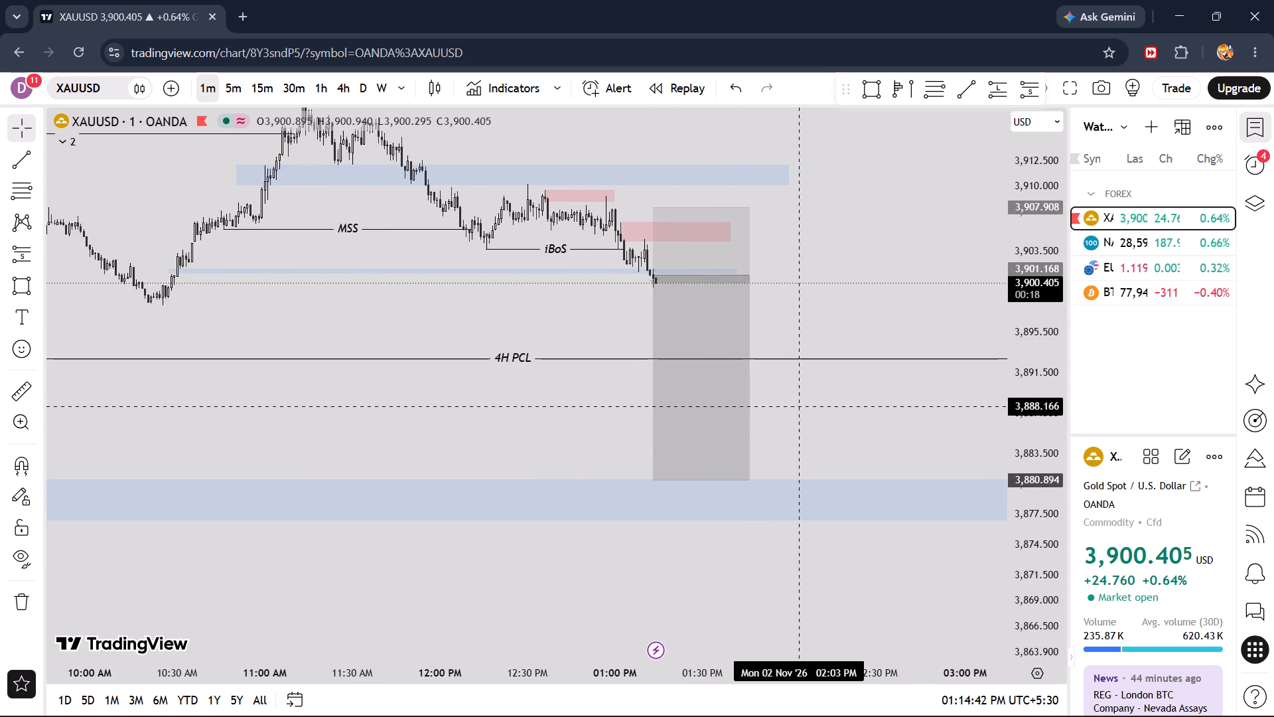
pyautogui.moveTo(803, 402); pyautogui.dragTo(917, 395)
pyautogui.scroll(-8, 918, 394)
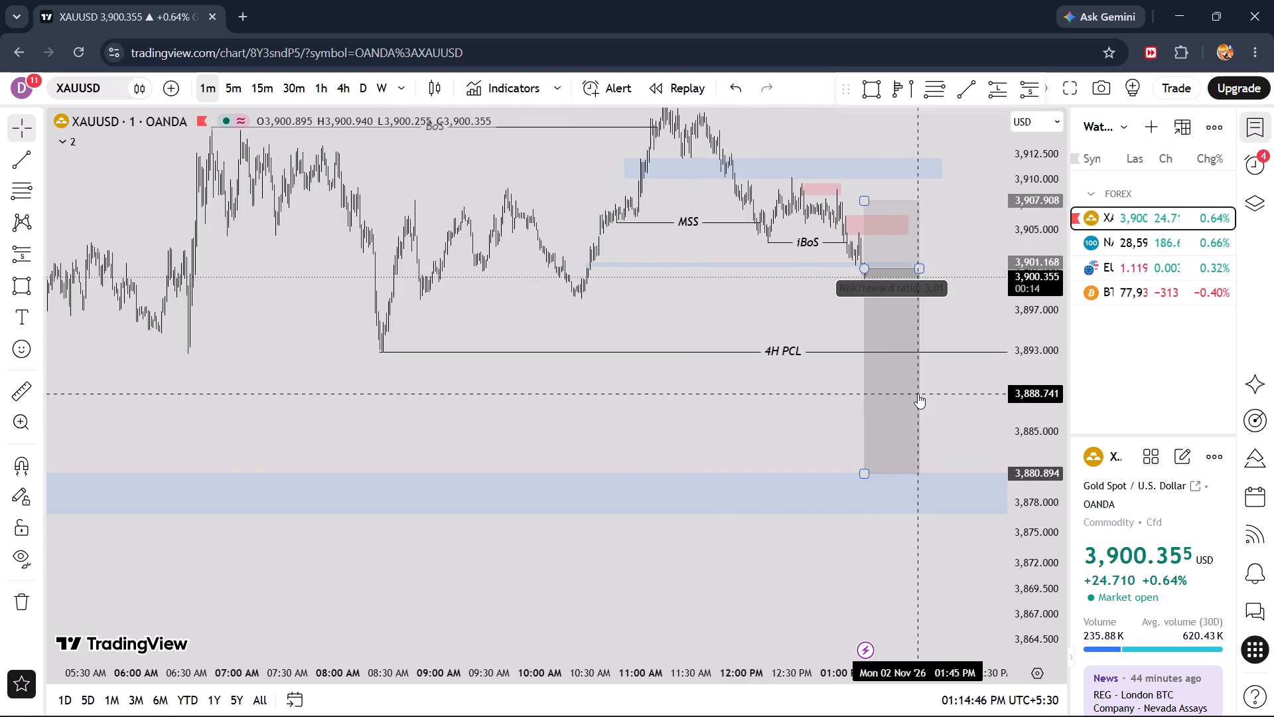
pyautogui.moveTo(772, 403); pyautogui.dragTo(736, 430)
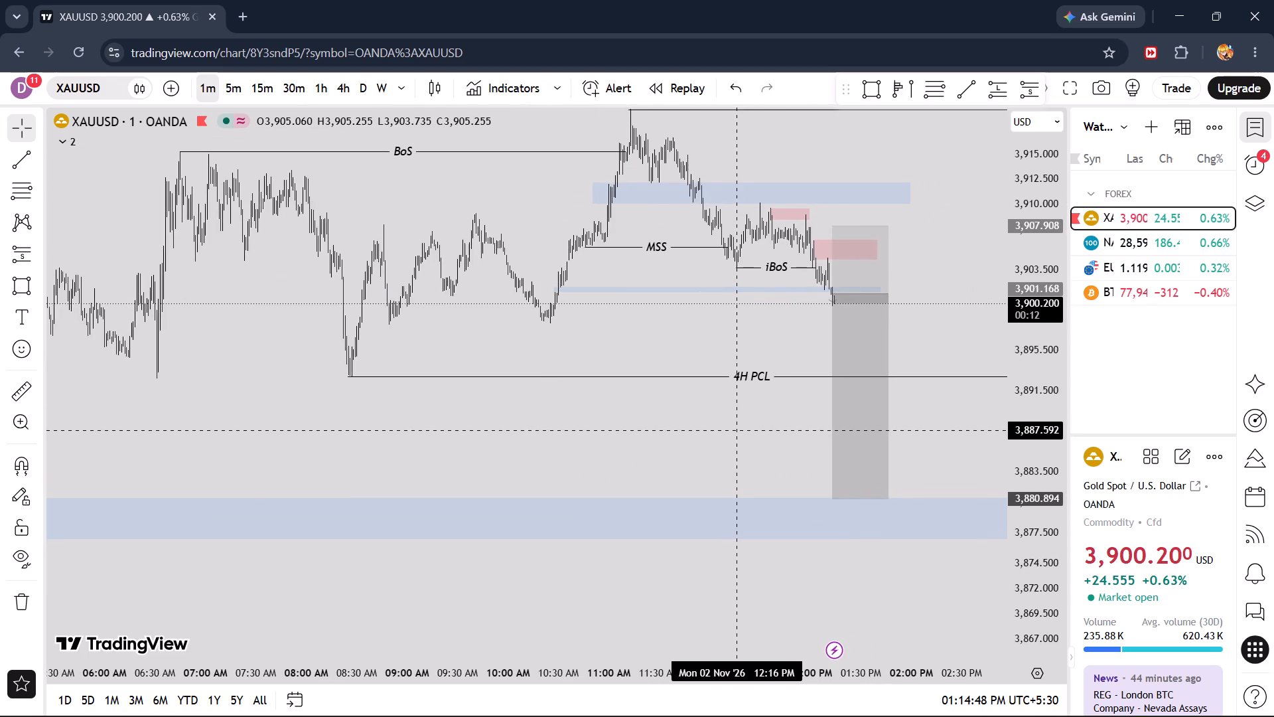
pyautogui.scroll(-7, 736, 430)
pyautogui.scroll(13, 736, 430)
pyautogui.moveTo(866, 312); pyautogui.dragTo(855, 348)
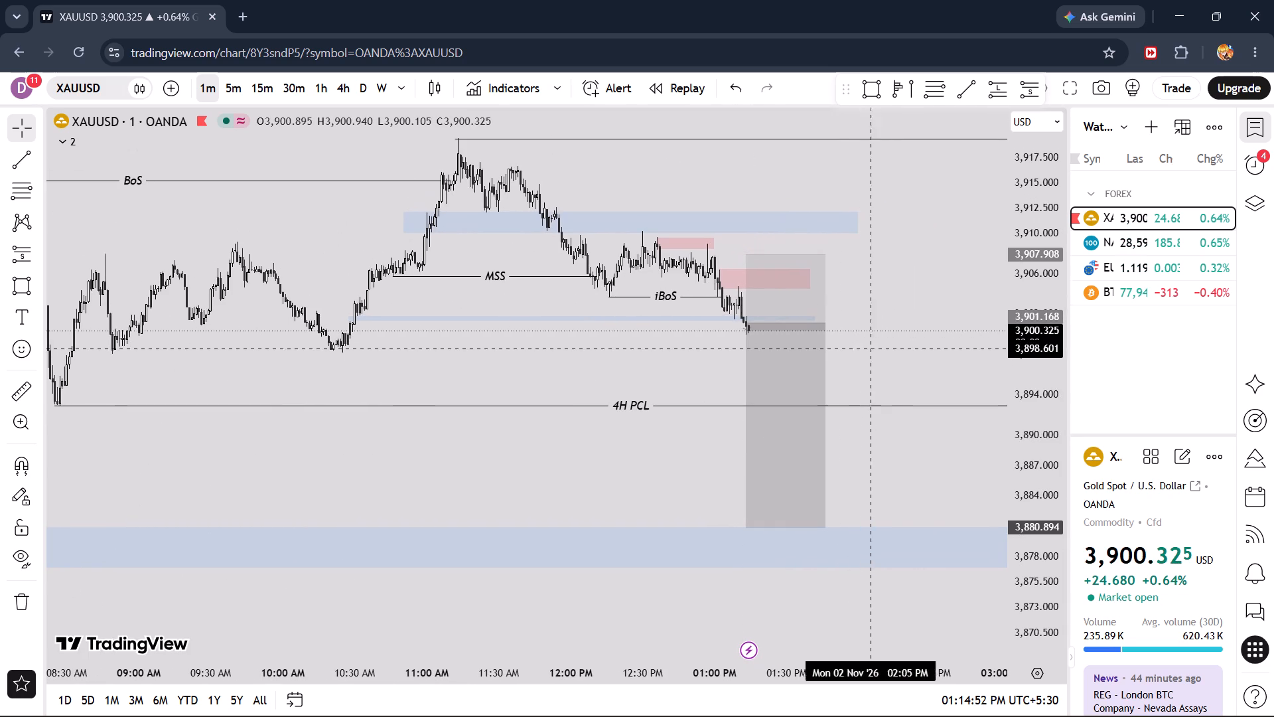
pyautogui.moveTo(1032, 461); pyautogui.dragTo(1034, 266)
pyautogui.scroll(5, 861, 319)
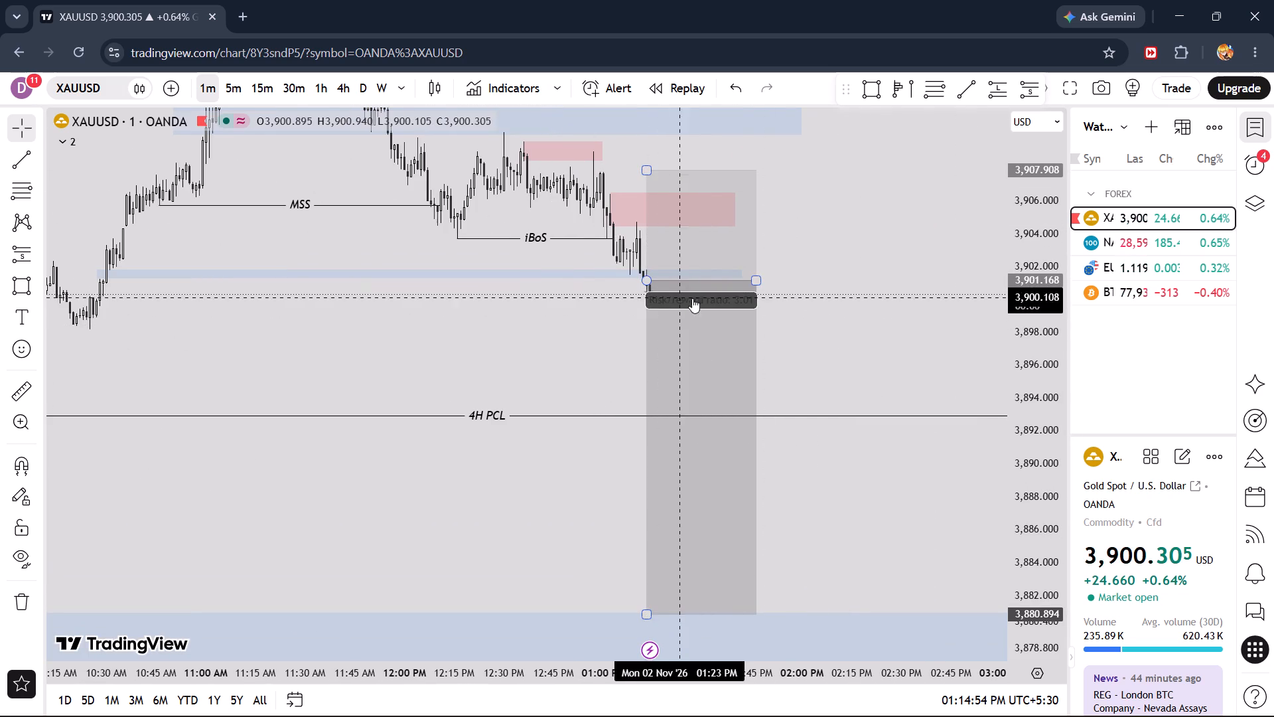
pyautogui.moveTo(869, 326); pyautogui.dragTo(863, 319)
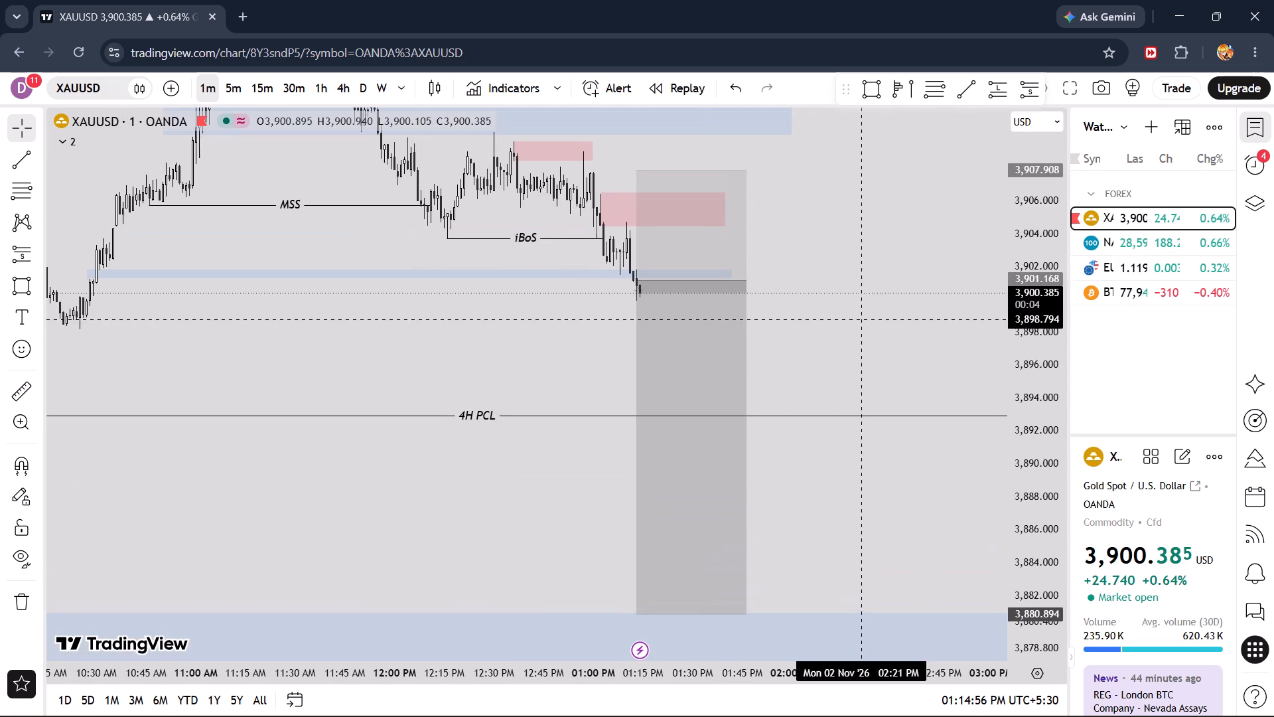
# Measure the price distance from the short position's entry down to the 4H PCL line.
pyautogui.click(12, 395)
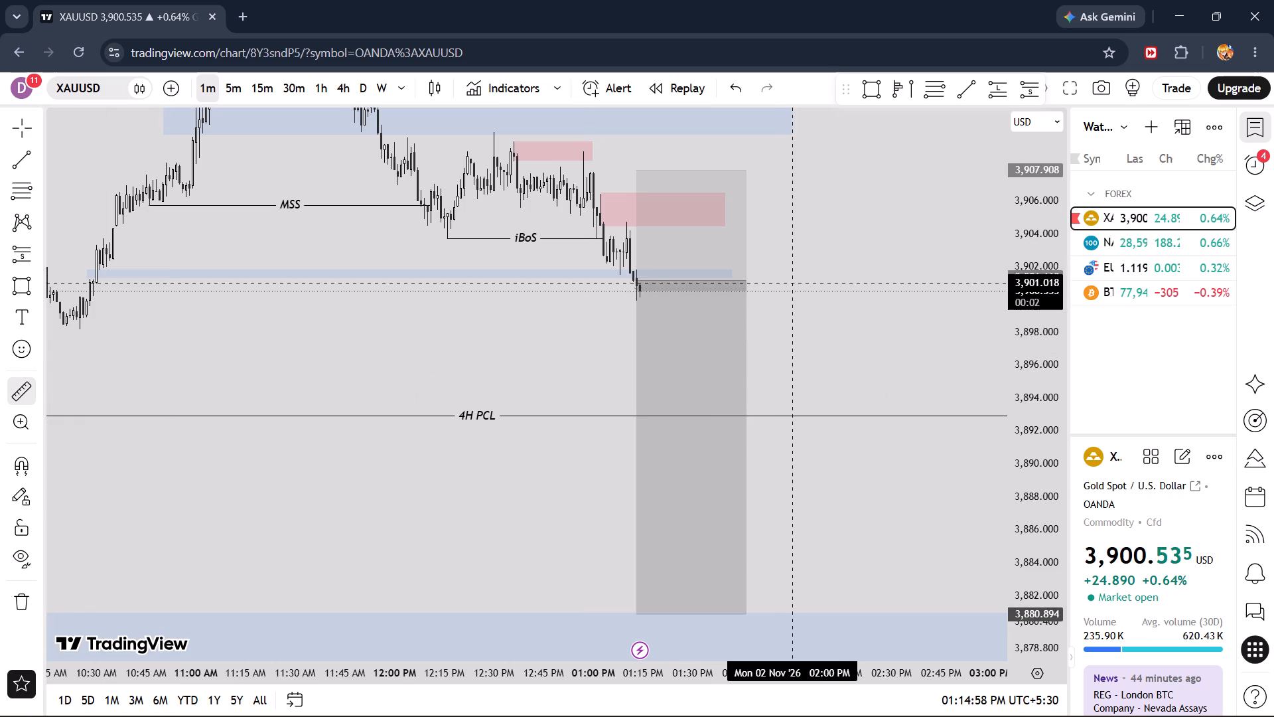
pyautogui.click(791, 280)
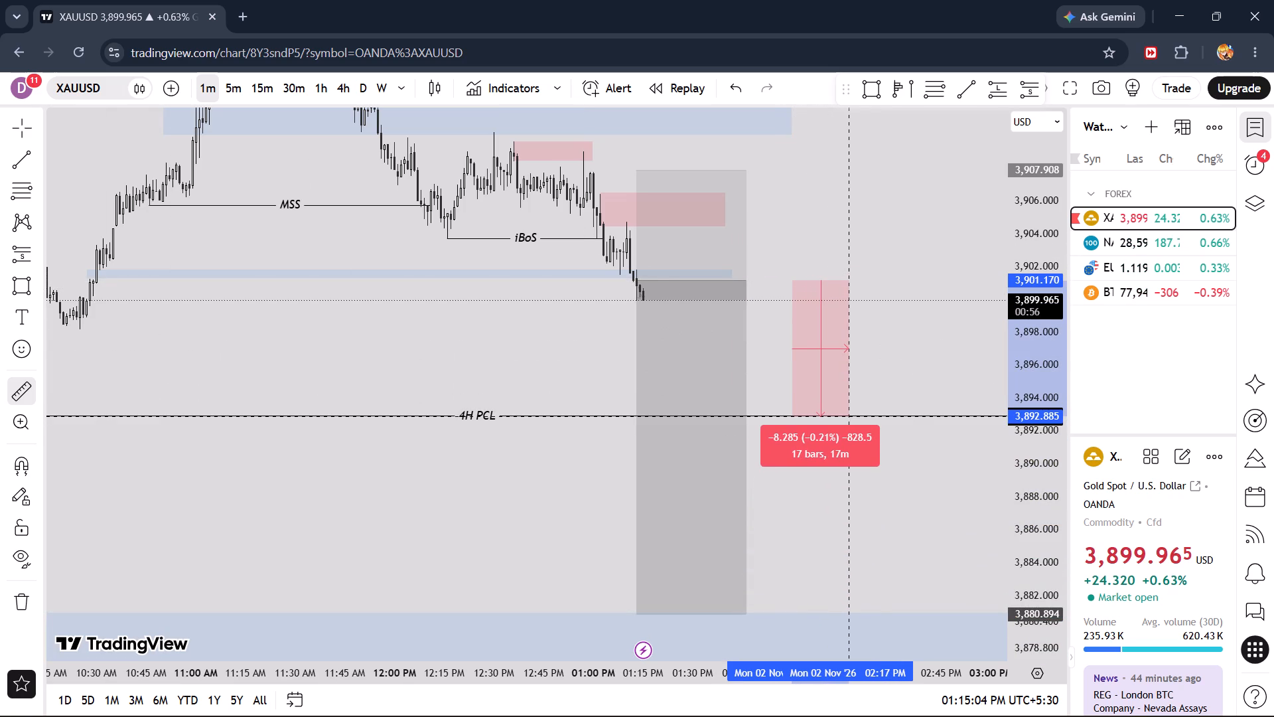
pyautogui.rightClick(851, 471)
# Examine the 1-minute price action around the short position, from the swing high and supply zones down to the 4H PCL and lower blue zone.
pyautogui.moveTo(832, 495); pyautogui.dragTo(839, 383)
pyautogui.scroll(-7, 855, 374)
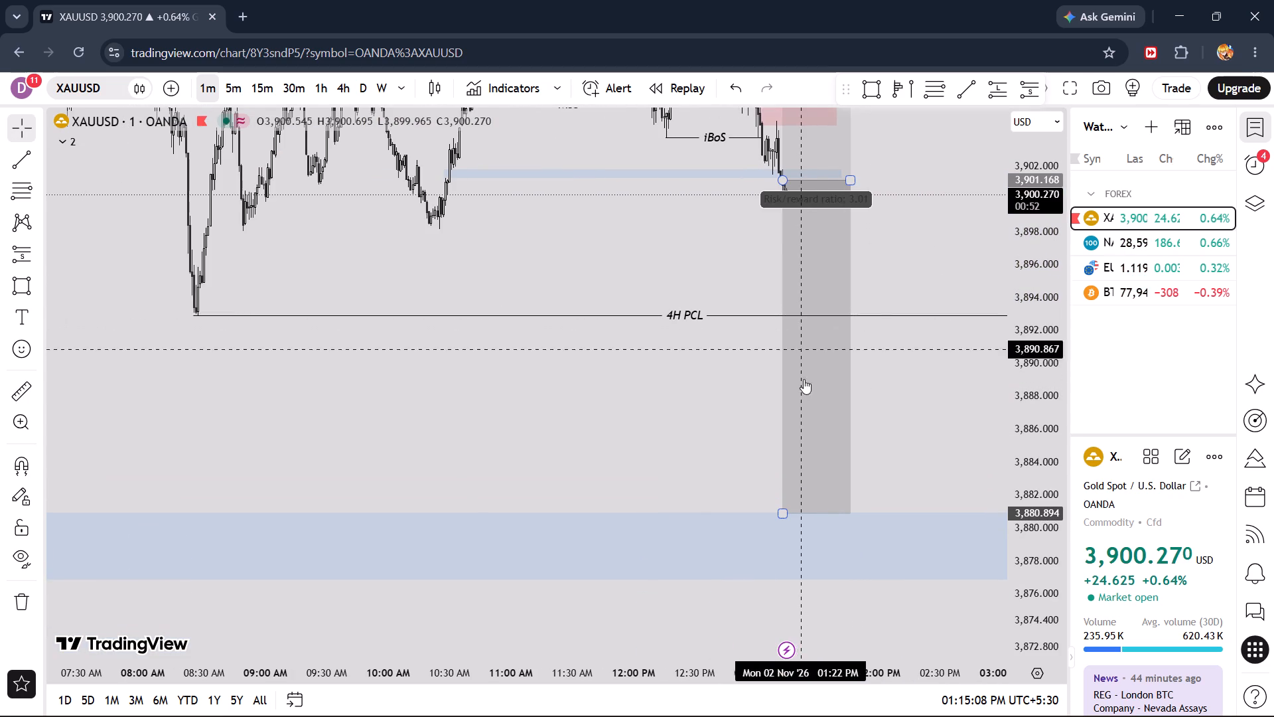
pyautogui.moveTo(563, 359); pyautogui.dragTo(565, 548)
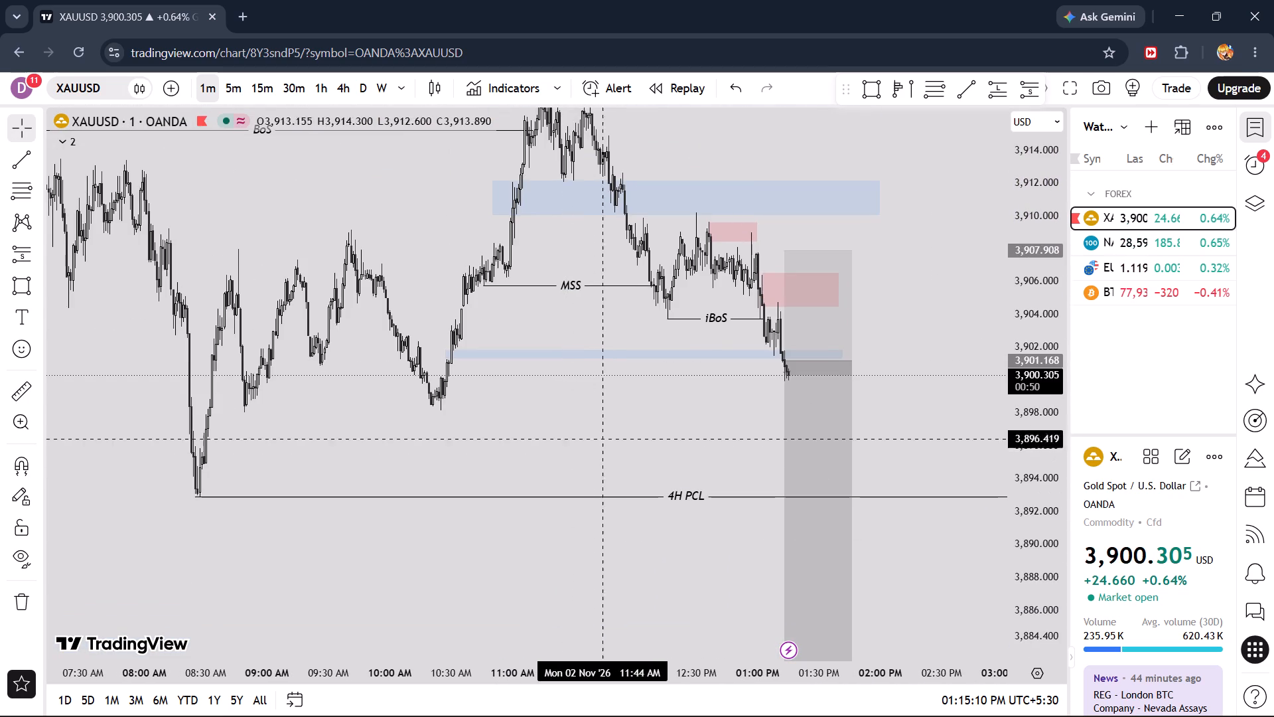
pyautogui.moveTo(614, 399); pyautogui.dragTo(622, 505)
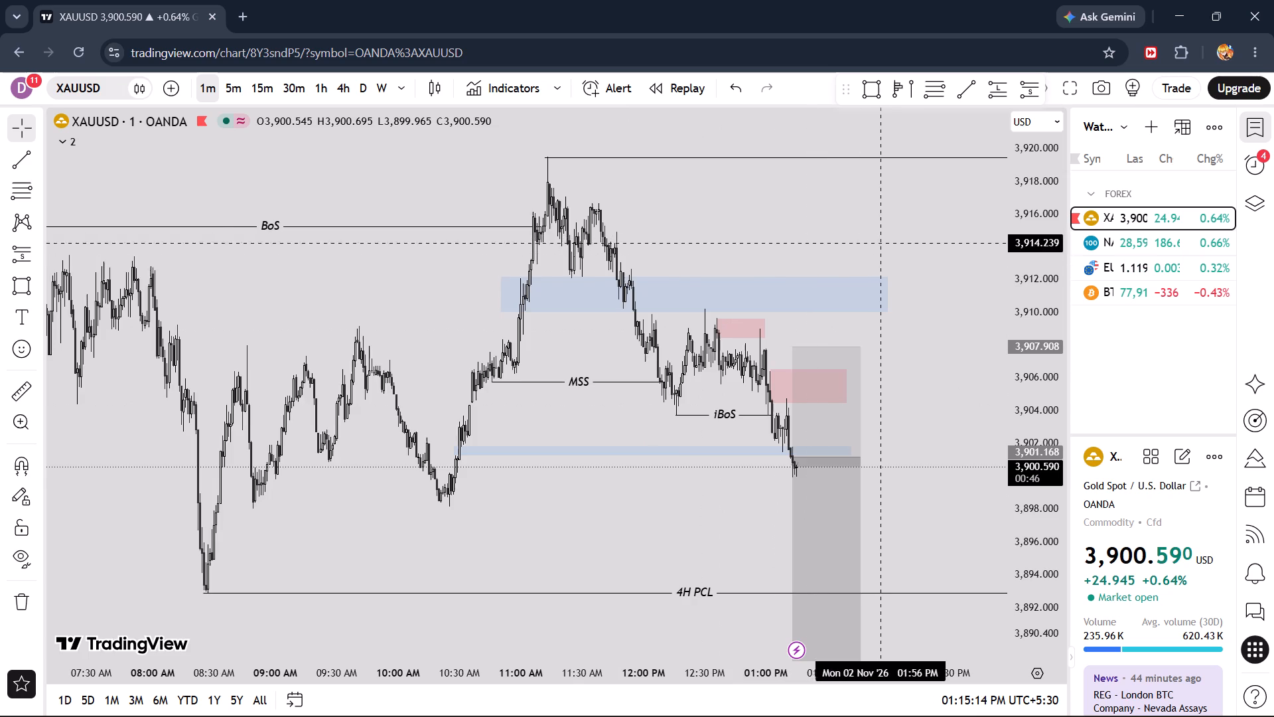
pyautogui.scroll(7, 897, 278)
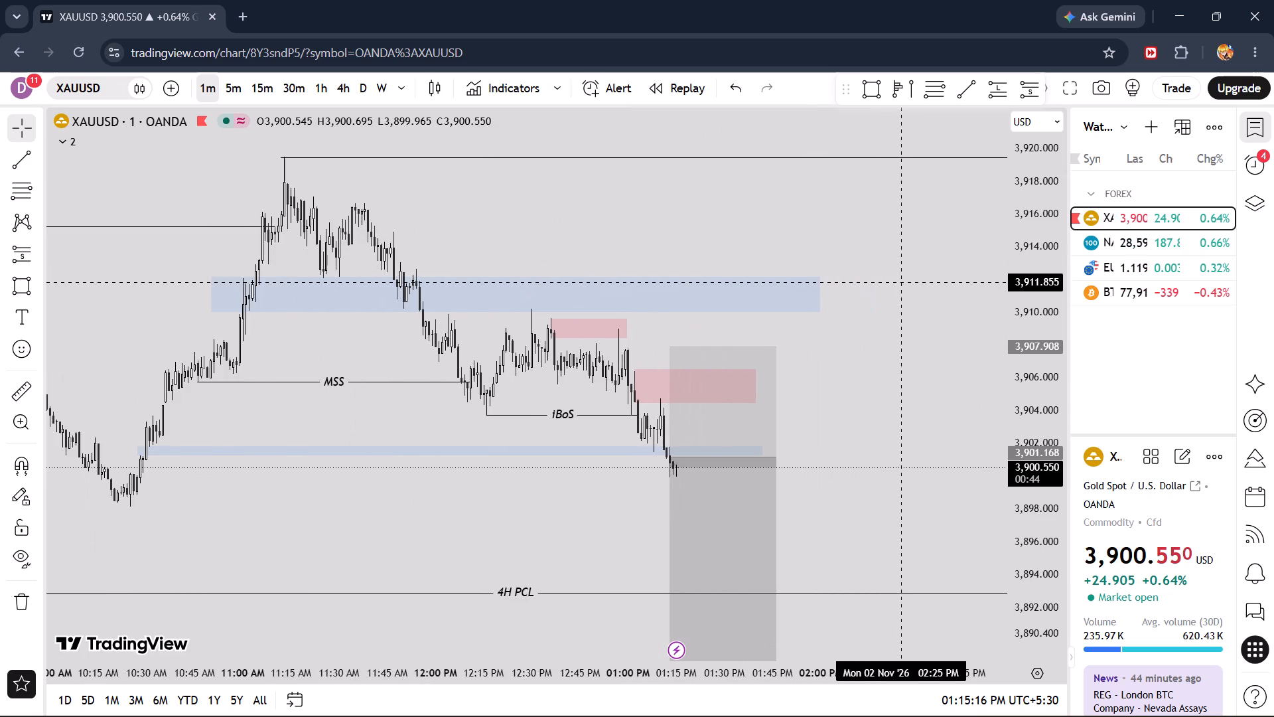
pyautogui.moveTo(912, 324); pyautogui.dragTo(907, 287)
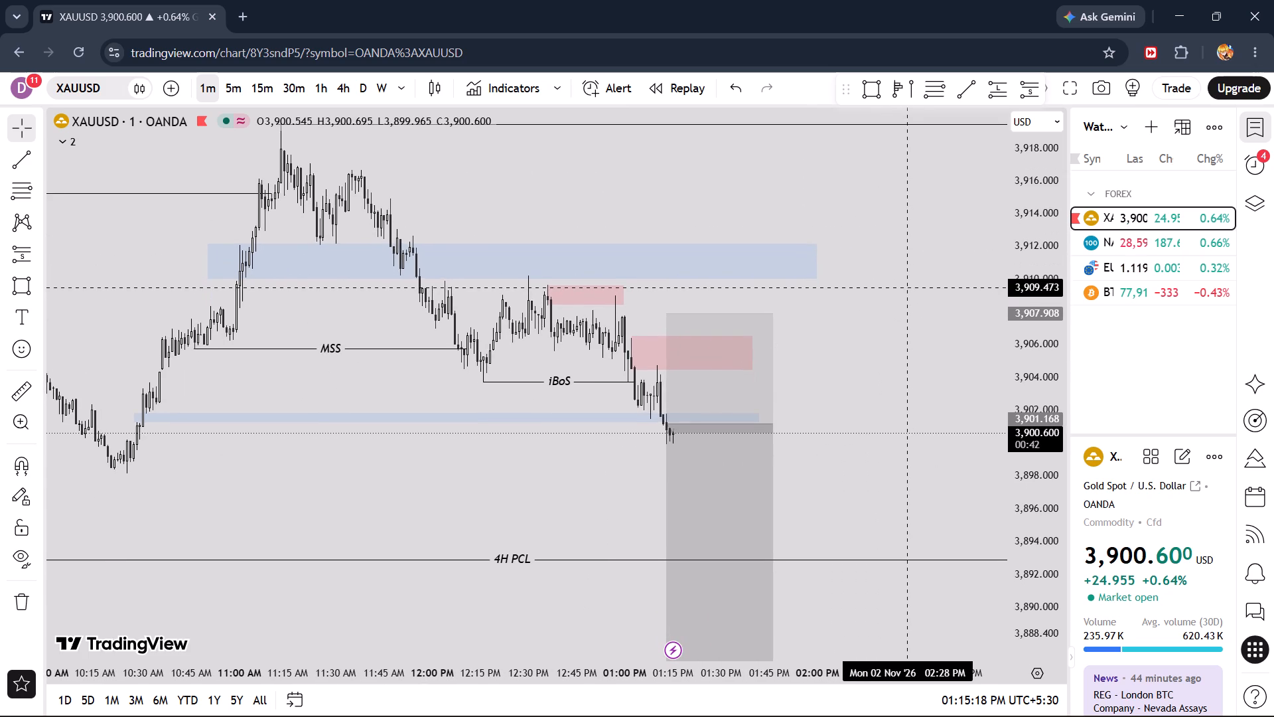
pyautogui.scroll(4, 907, 287)
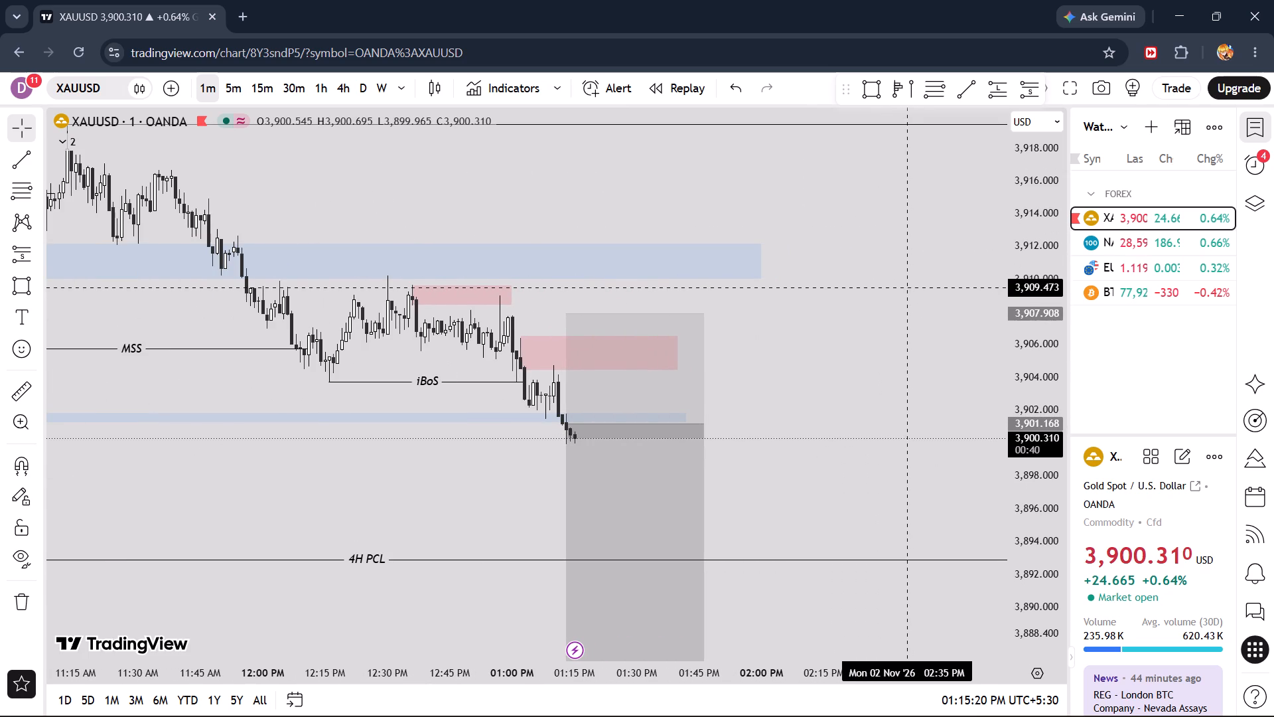
pyautogui.moveTo(796, 343); pyautogui.dragTo(838, 213)
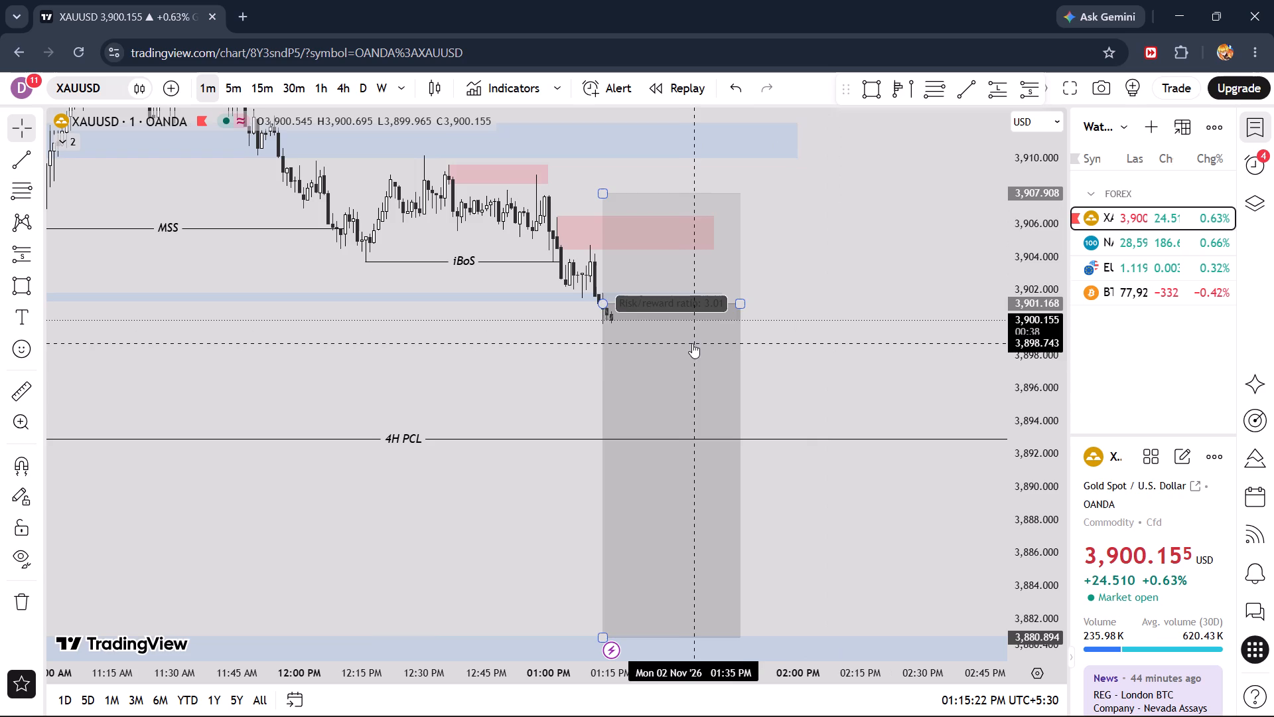
pyautogui.moveTo(814, 360); pyautogui.dragTo(903, 220)
pyautogui.scroll(-2, 903, 220)
pyautogui.moveTo(936, 213); pyautogui.dragTo(926, 268)
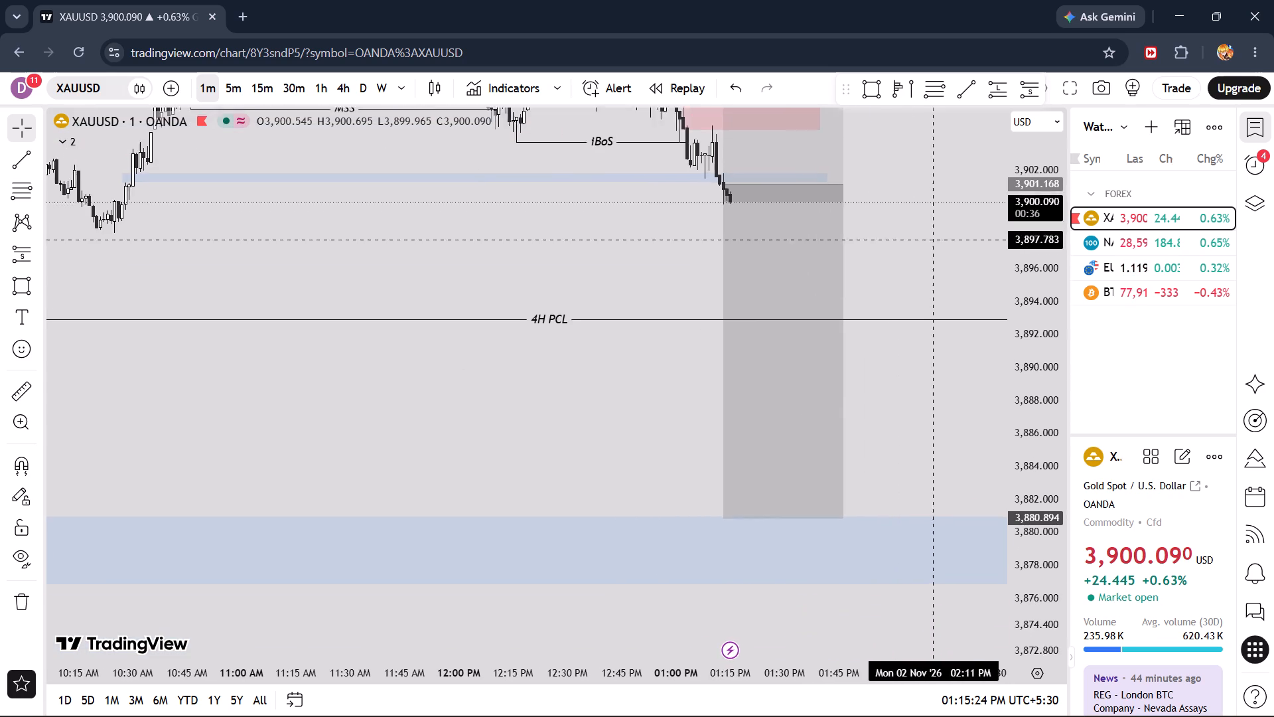
pyautogui.moveTo(926, 268); pyautogui.dragTo(875, 398)
pyautogui.moveTo(881, 276); pyautogui.dragTo(875, 416)
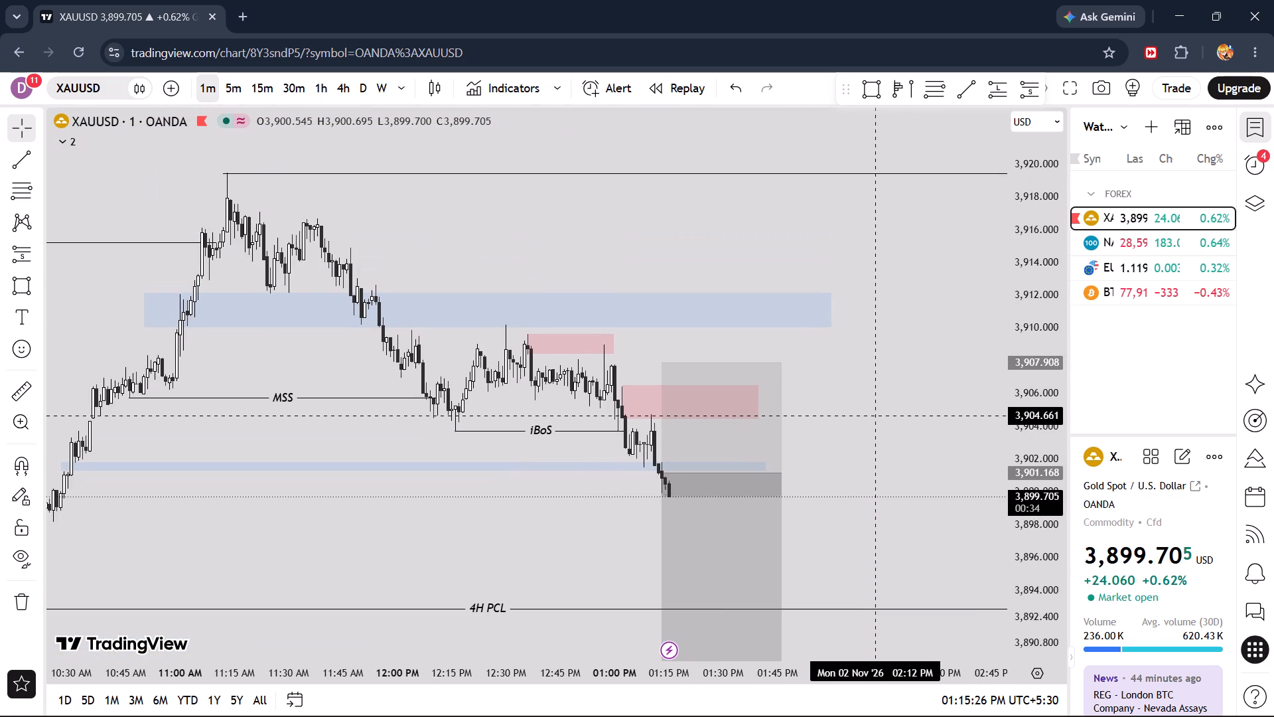
pyautogui.moveTo(875, 416); pyautogui.dragTo(826, 216)
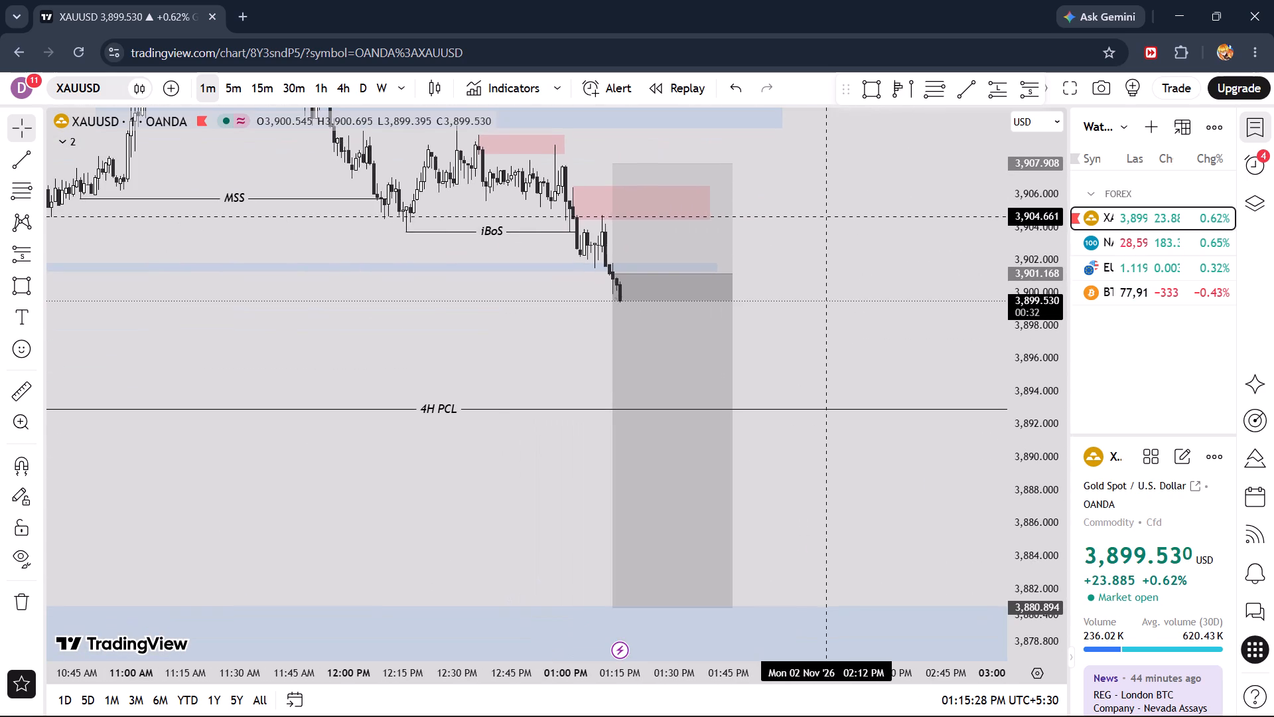
pyautogui.scroll(-10, 857, 266)
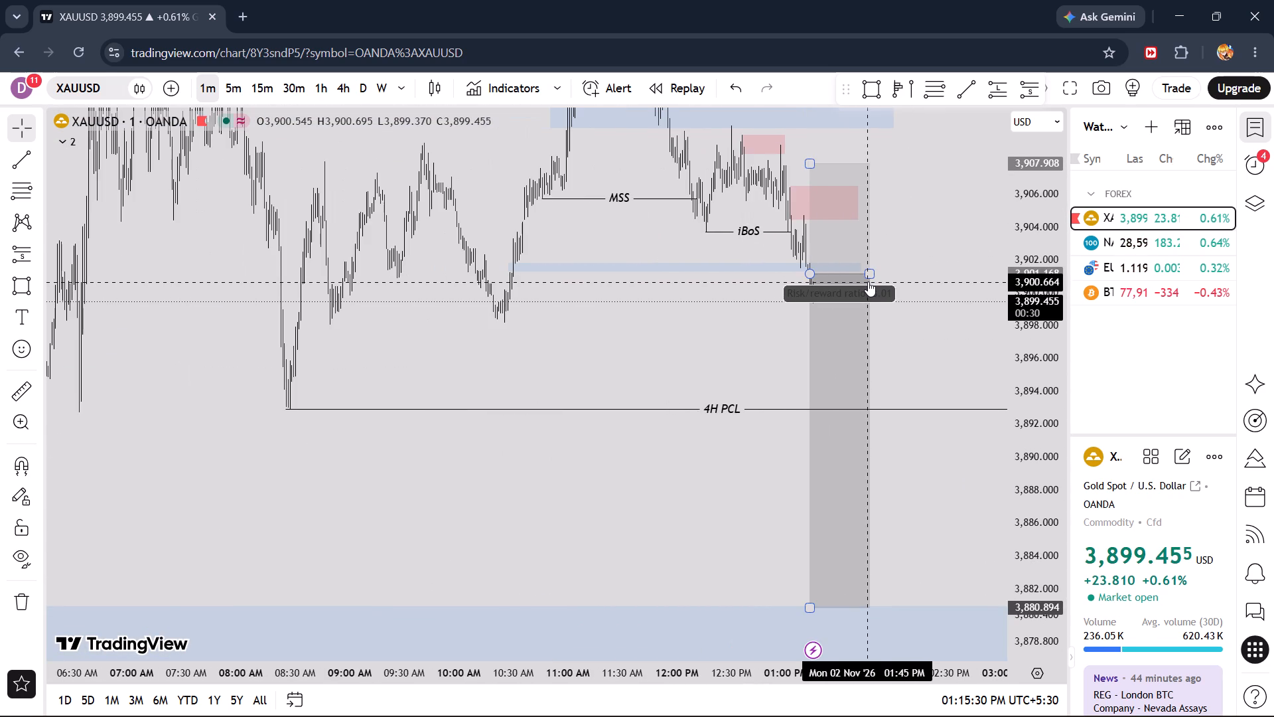
pyautogui.scroll(5, 868, 281)
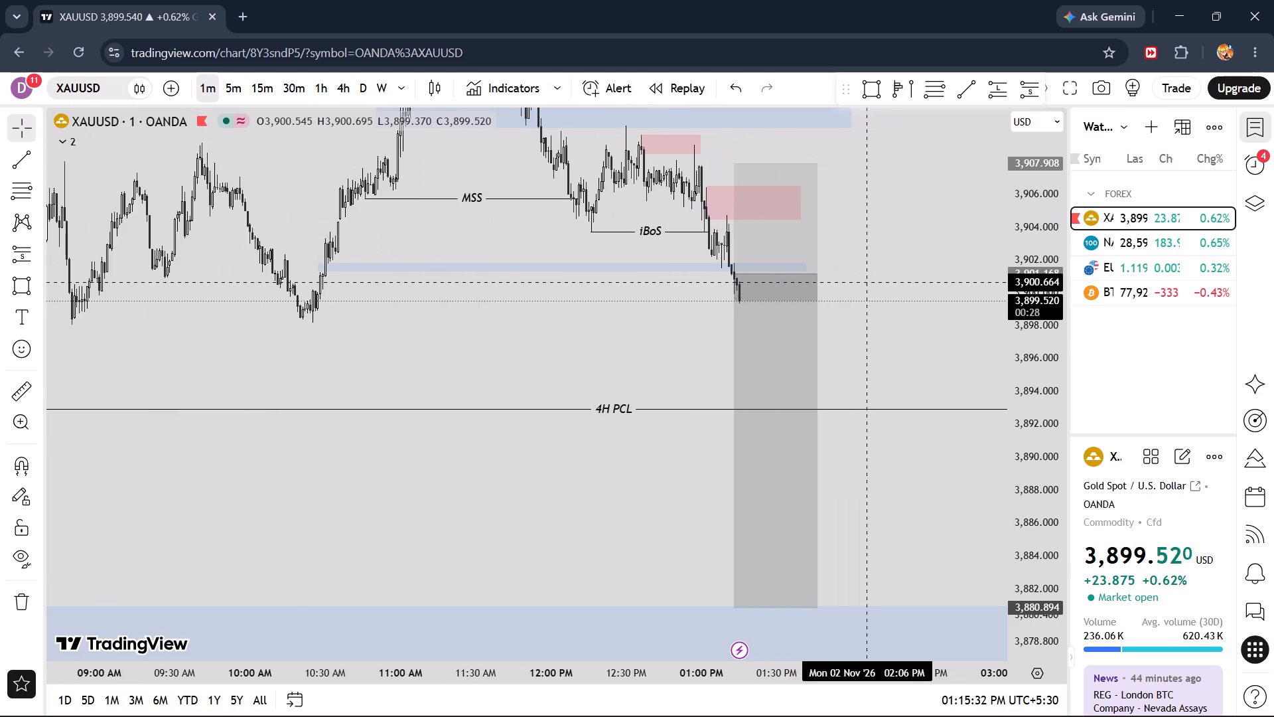
pyautogui.scroll(-2, 868, 281)
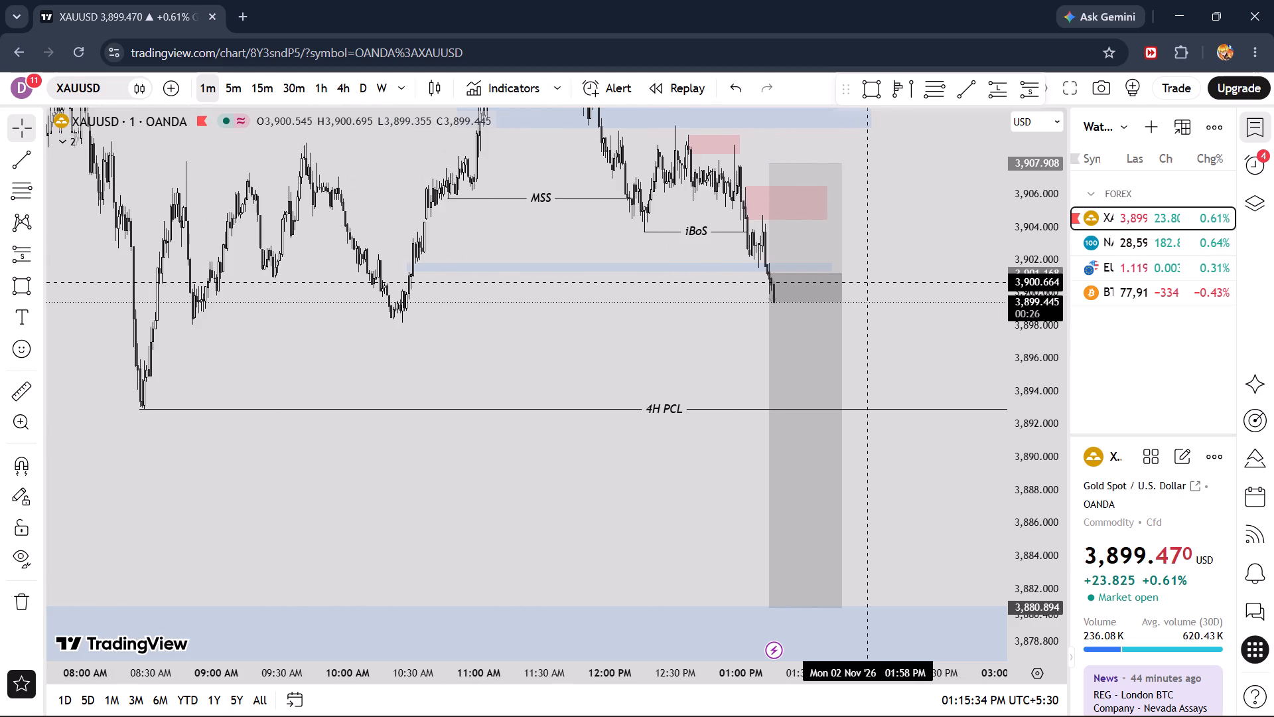
pyautogui.moveTo(940, 206); pyautogui.dragTo(939, 334)
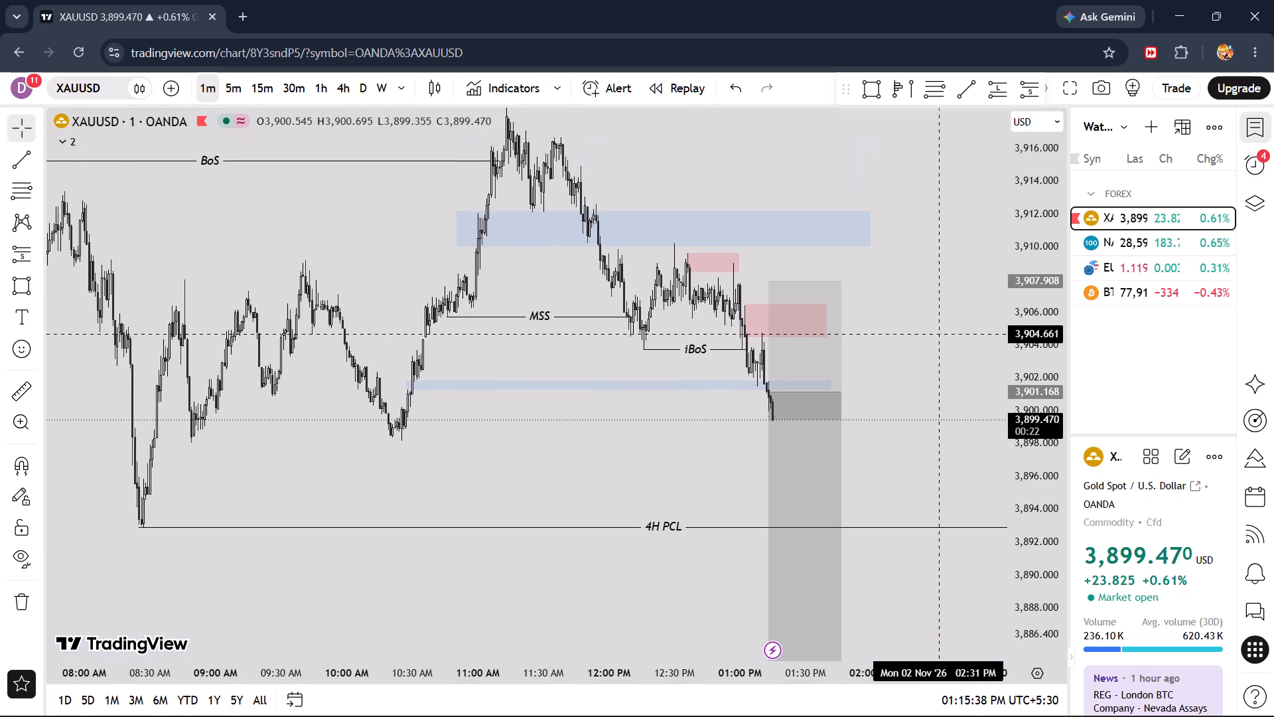
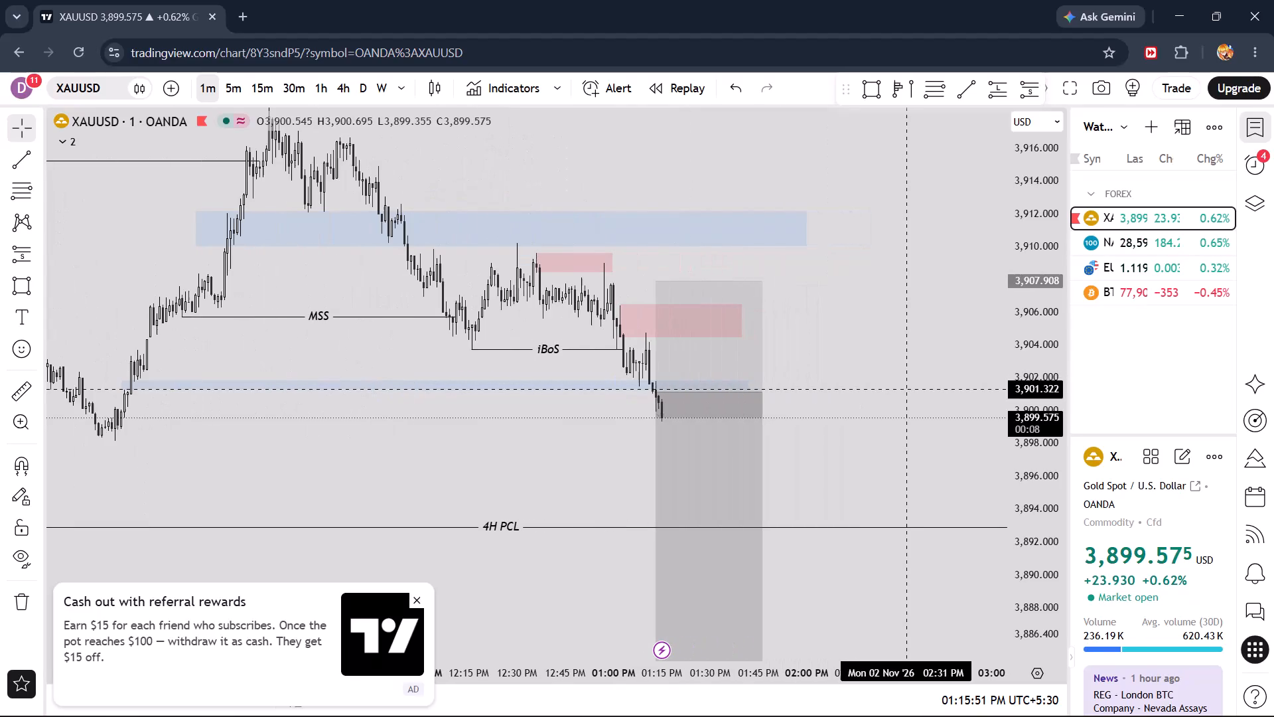
# Dismiss the referral rewards advertisement covering the 1-minute XAUUSD chart and bring the short position's area below the entry into view.
pyautogui.moveTo(905, 438); pyautogui.dragTo(907, 406)
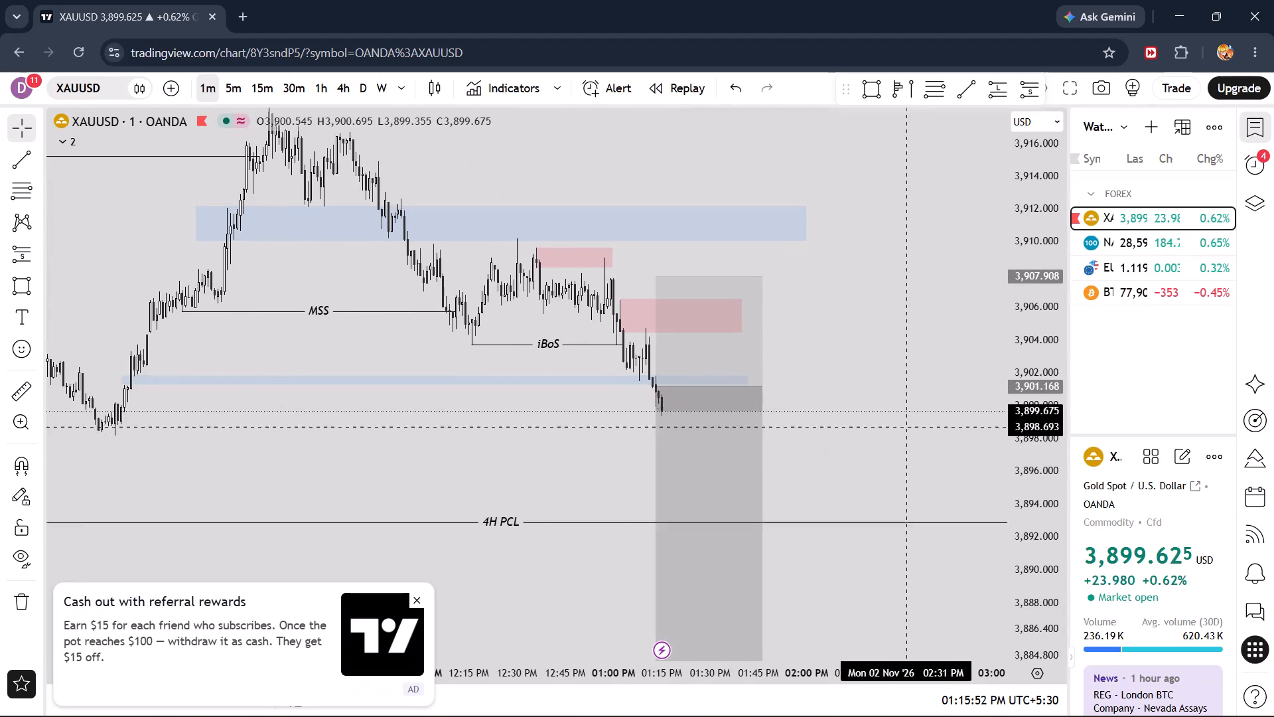
pyautogui.moveTo(907, 406); pyautogui.dragTo(895, 357)
pyautogui.click(421, 599)
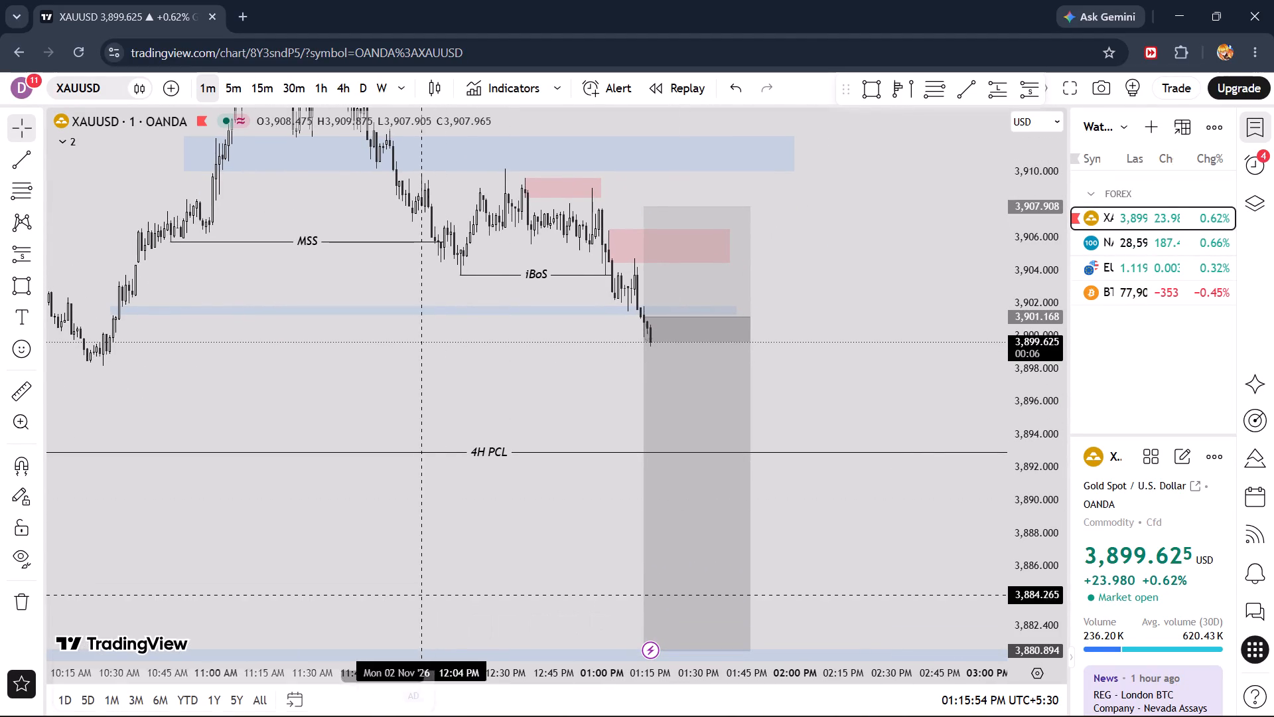
pyautogui.moveTo(457, 540); pyautogui.dragTo(521, 585)
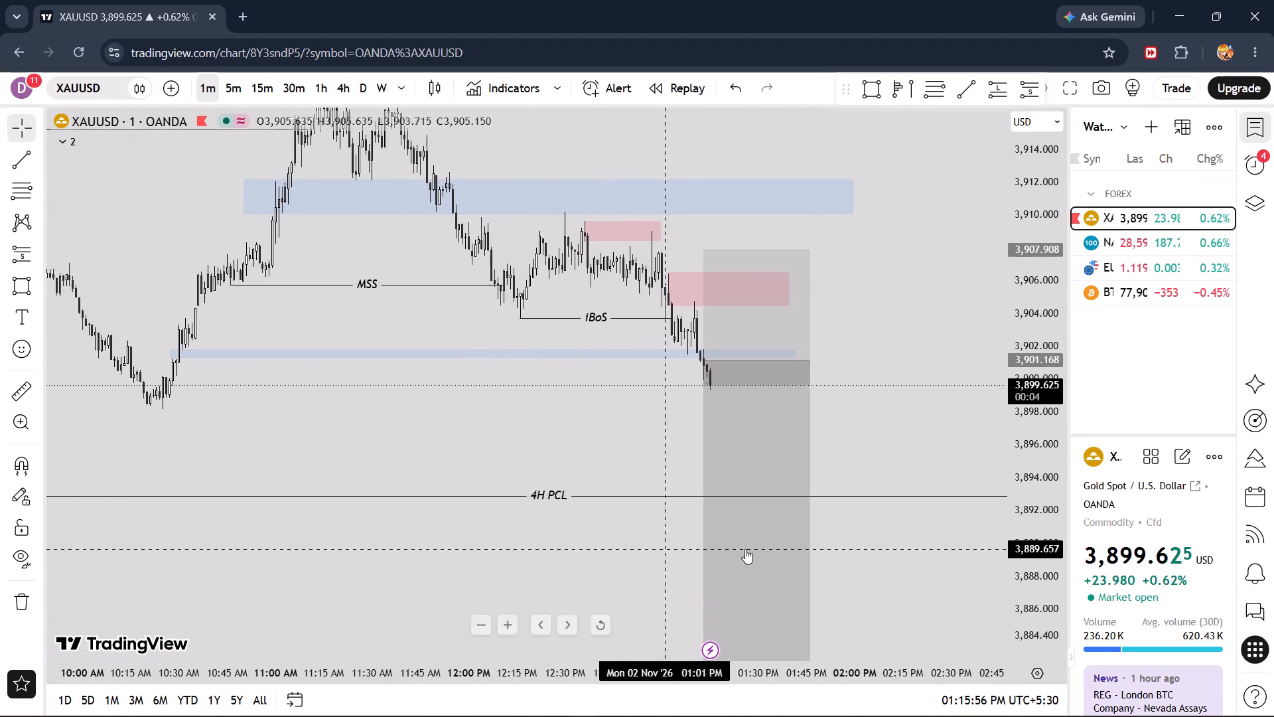
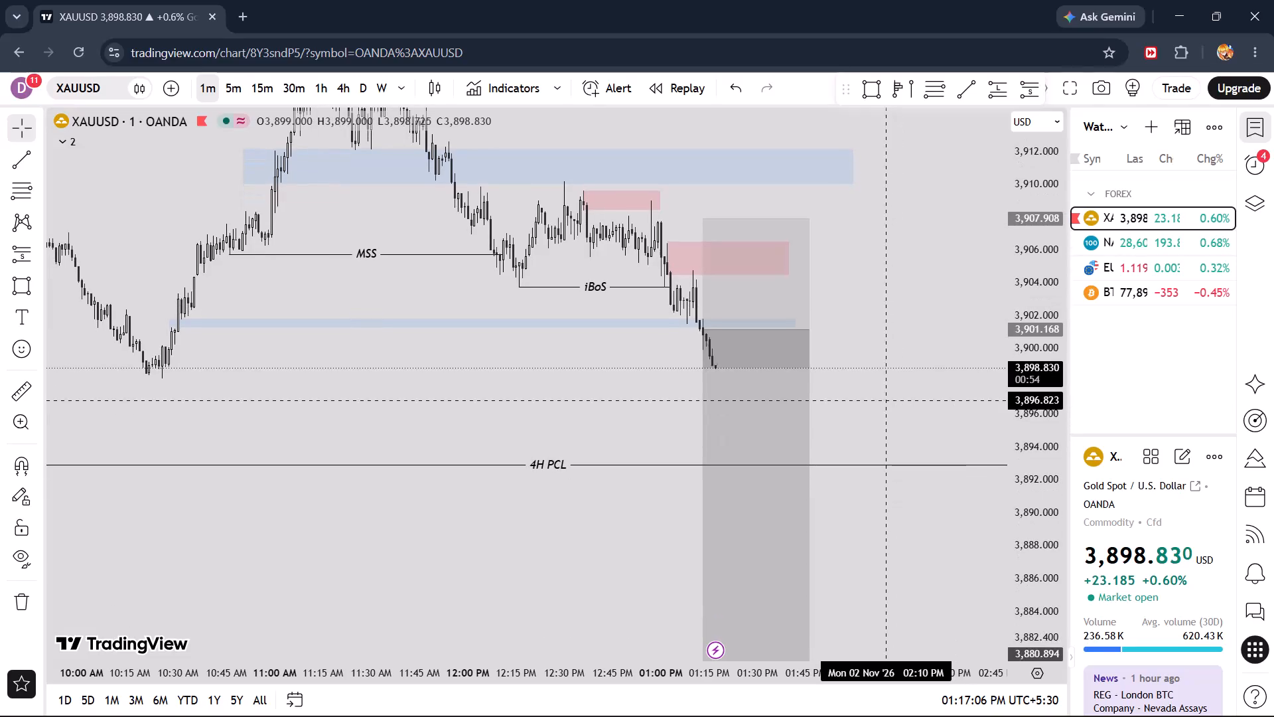
# Examine the short position on the 1-minute chart from its entry past the 4H PCL line to its target at the blue gap zone.
pyautogui.moveTo(1045, 522); pyautogui.dragTo(1046, 390)
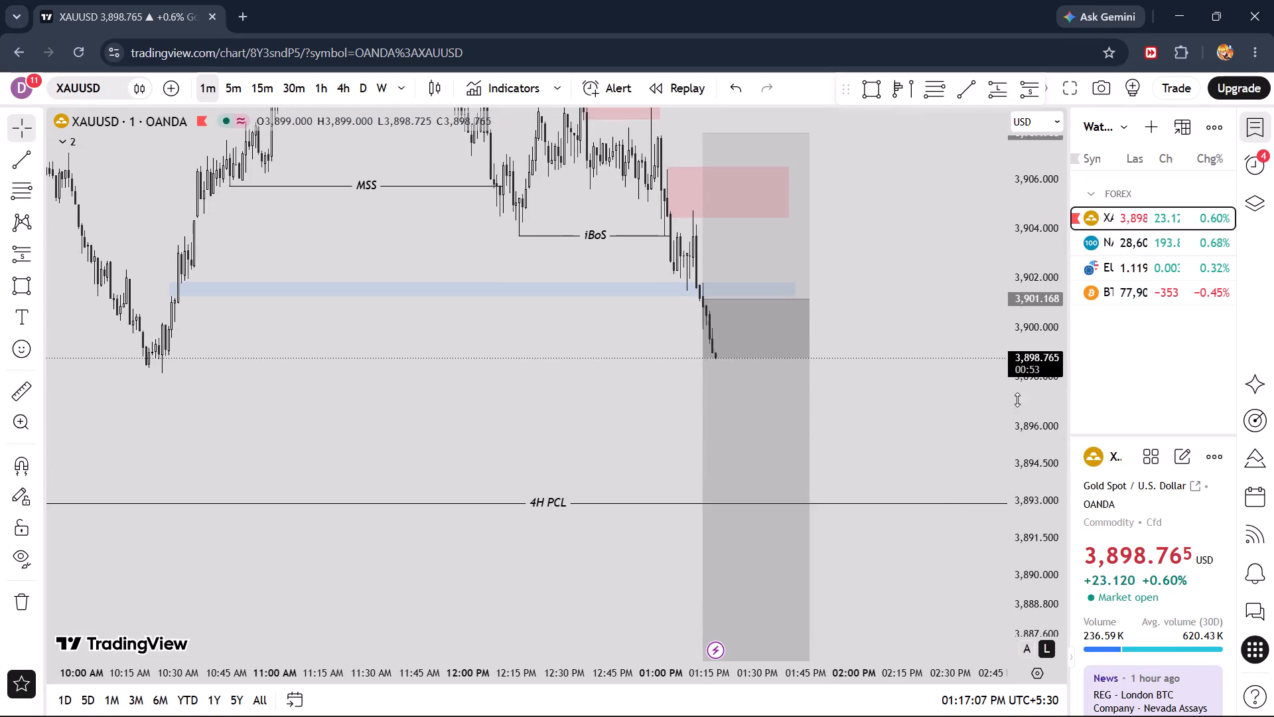
pyautogui.scroll(9, 939, 433)
pyautogui.moveTo(815, 405); pyautogui.dragTo(863, 388)
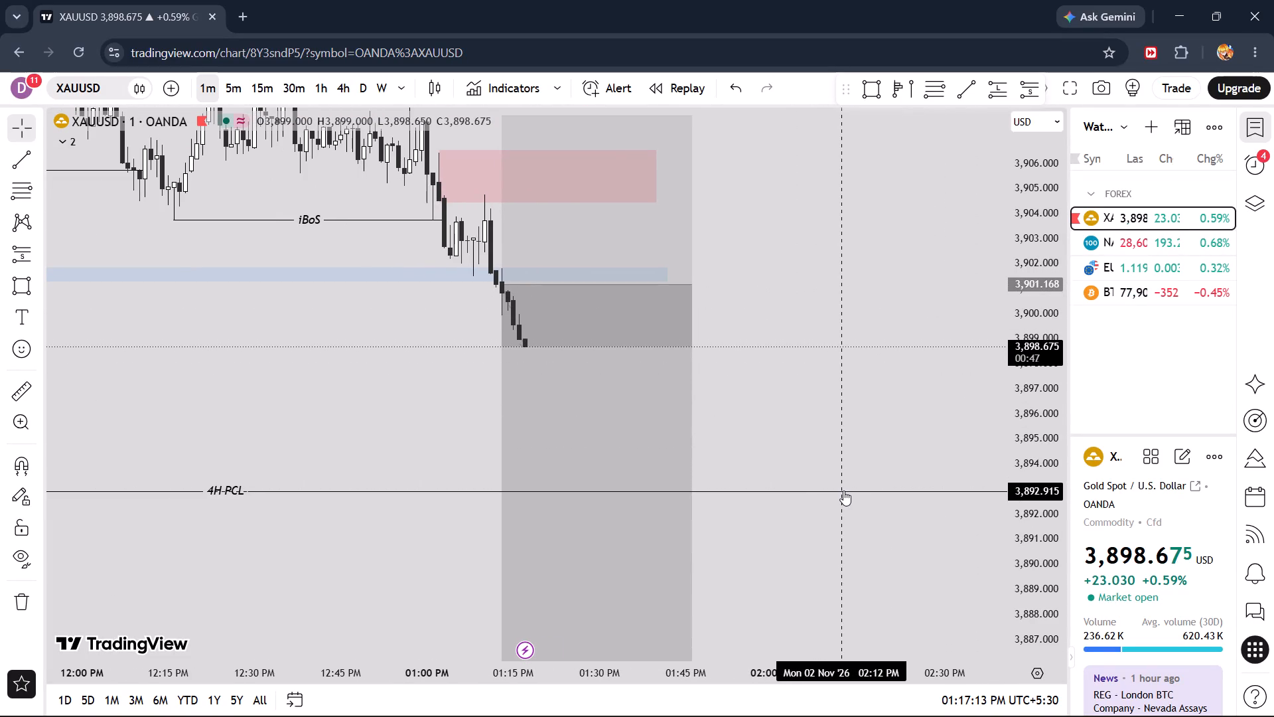
pyautogui.moveTo(864, 564); pyautogui.dragTo(818, 291)
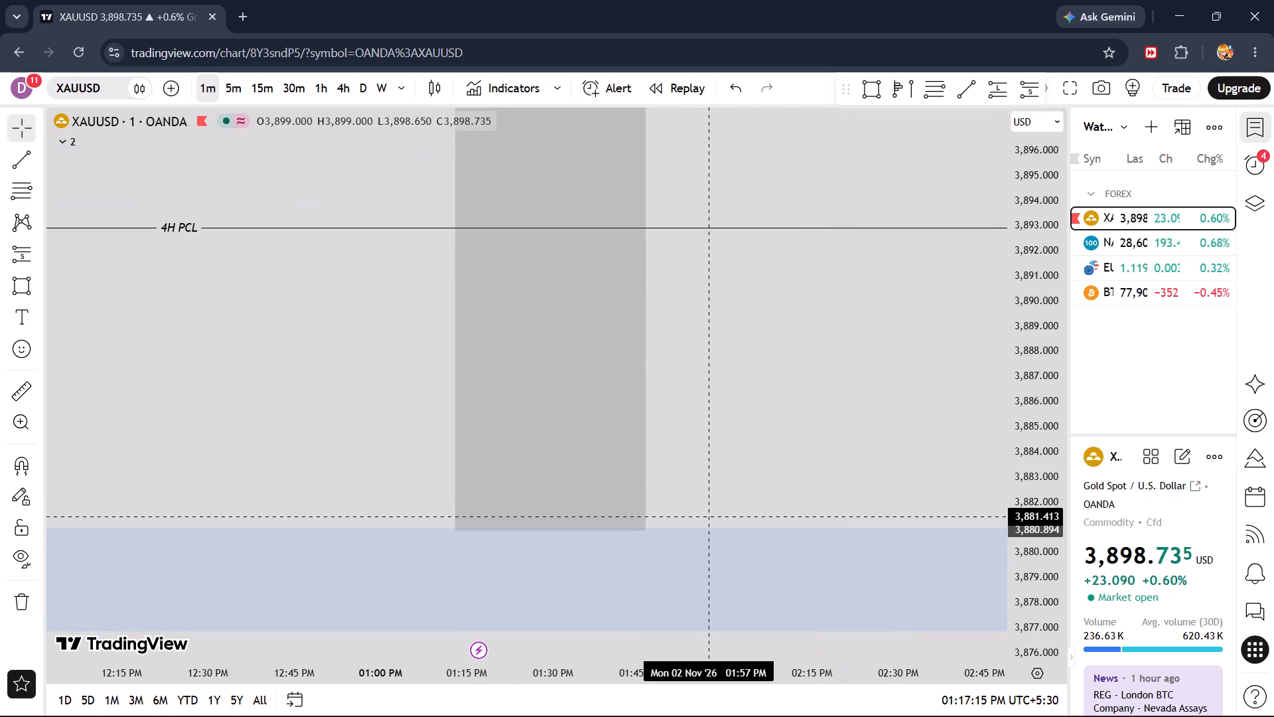
pyautogui.moveTo(1033, 229); pyautogui.dragTo(1034, 424)
pyautogui.moveTo(793, 371); pyautogui.dragTo(861, 463)
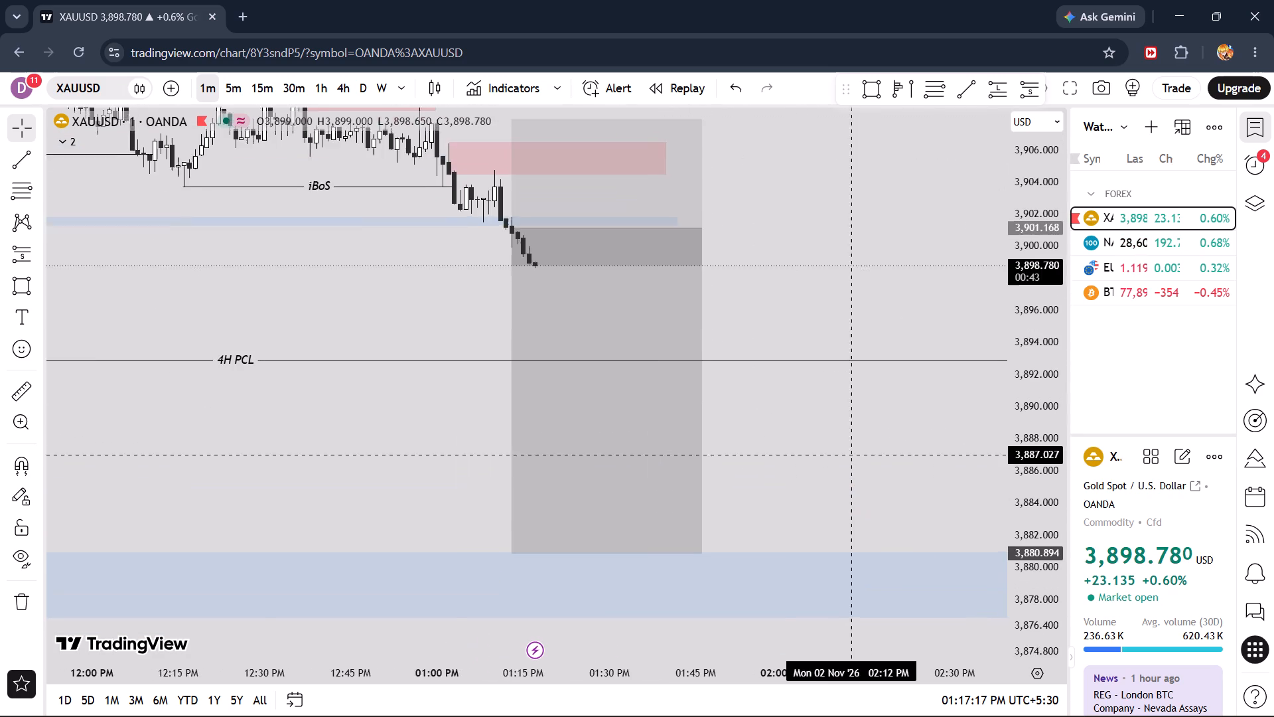
pyautogui.moveTo(861, 463); pyautogui.dragTo(864, 467)
pyautogui.scroll(-4, 864, 467)
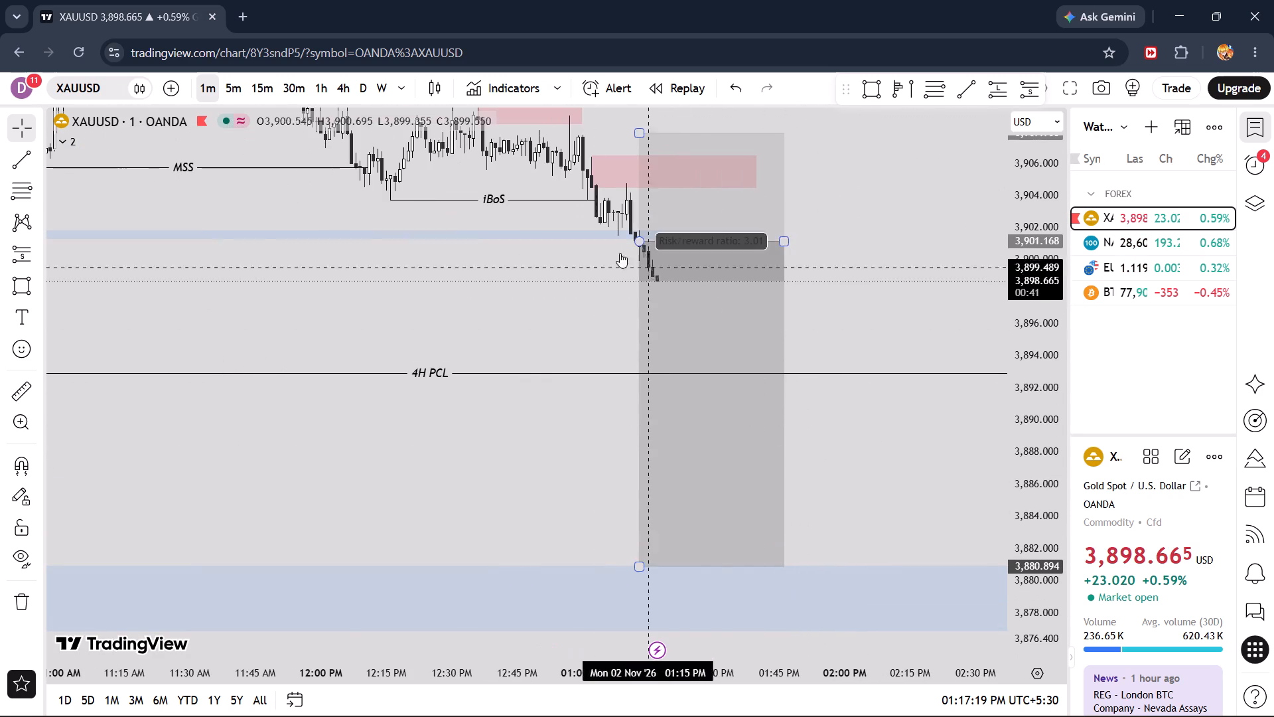
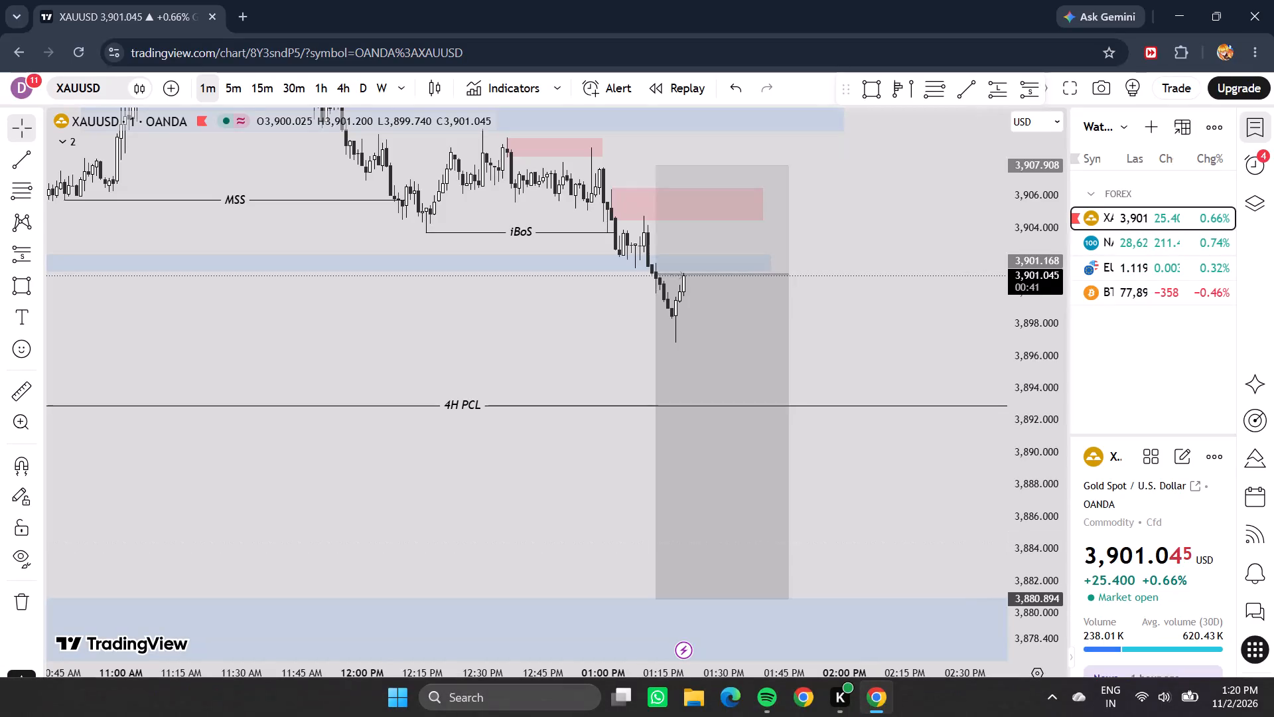
# Open Forex Factory in a new tab and review the USD events on the economic calendar for Nov 2 to Nov 16, 2026.
pyautogui.click(238, 9)
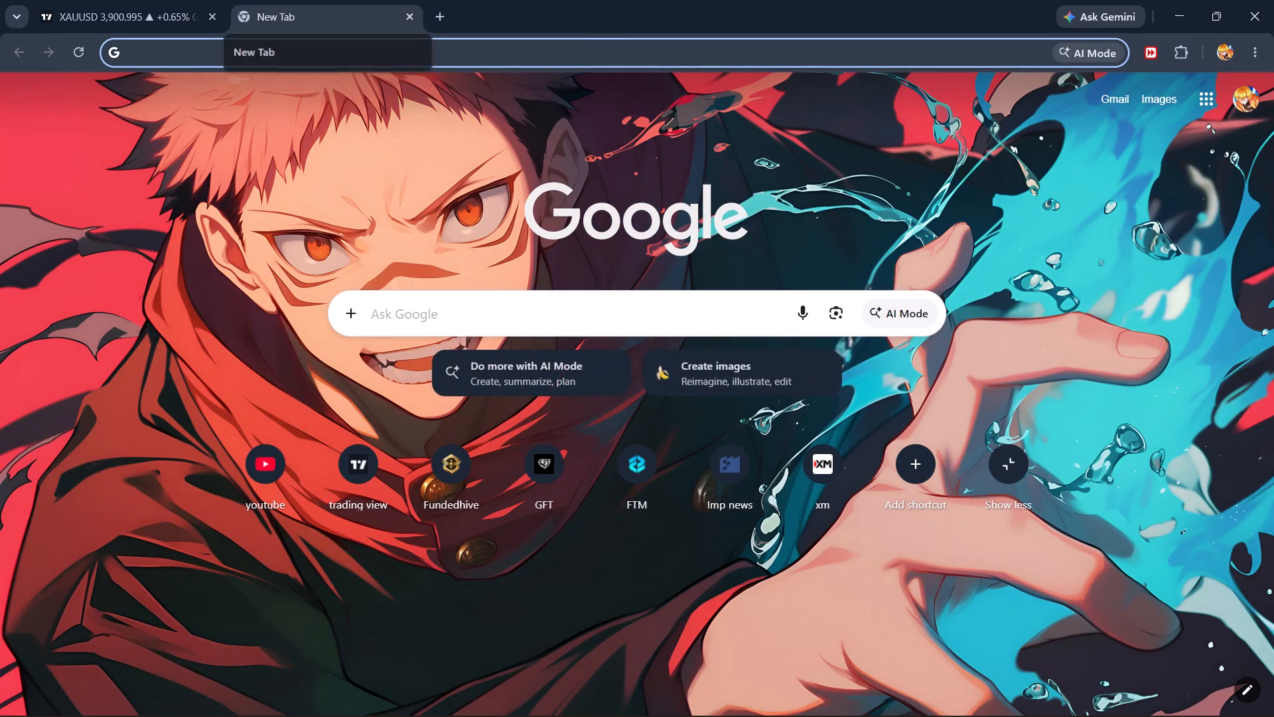
pyautogui.click(723, 478)
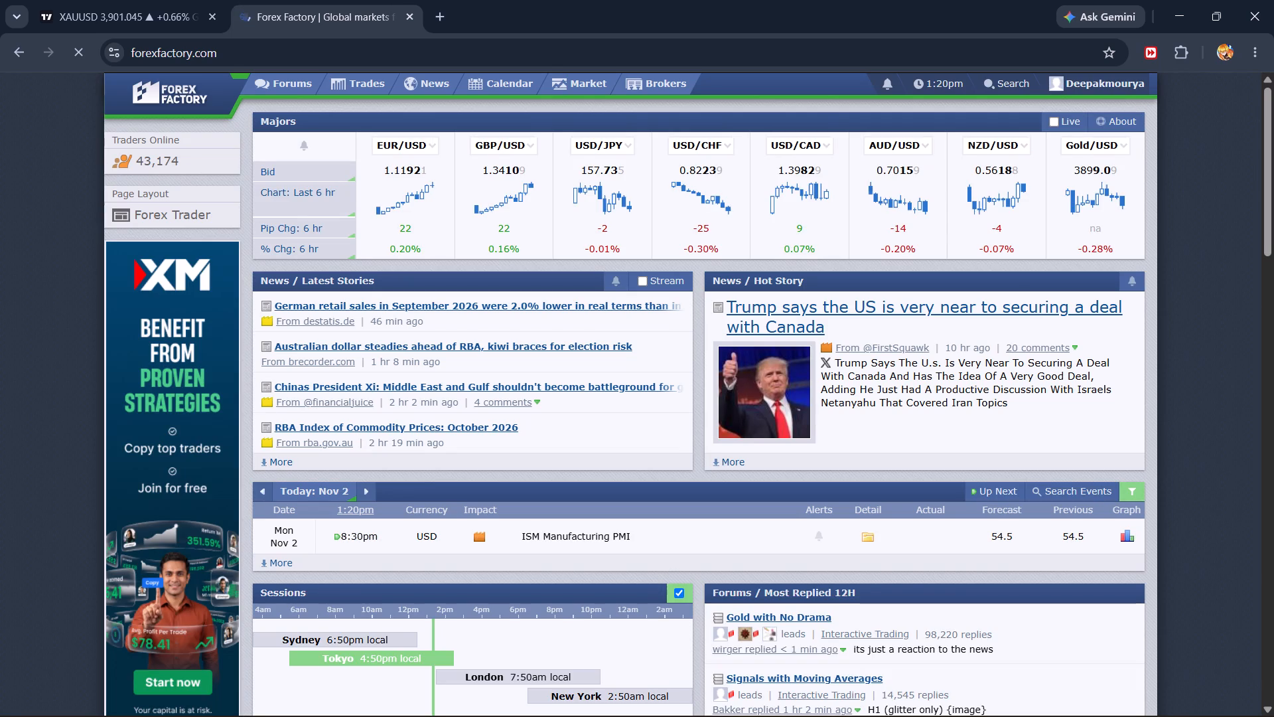
pyautogui.scroll(-2, 723, 478)
pyautogui.click(577, 454)
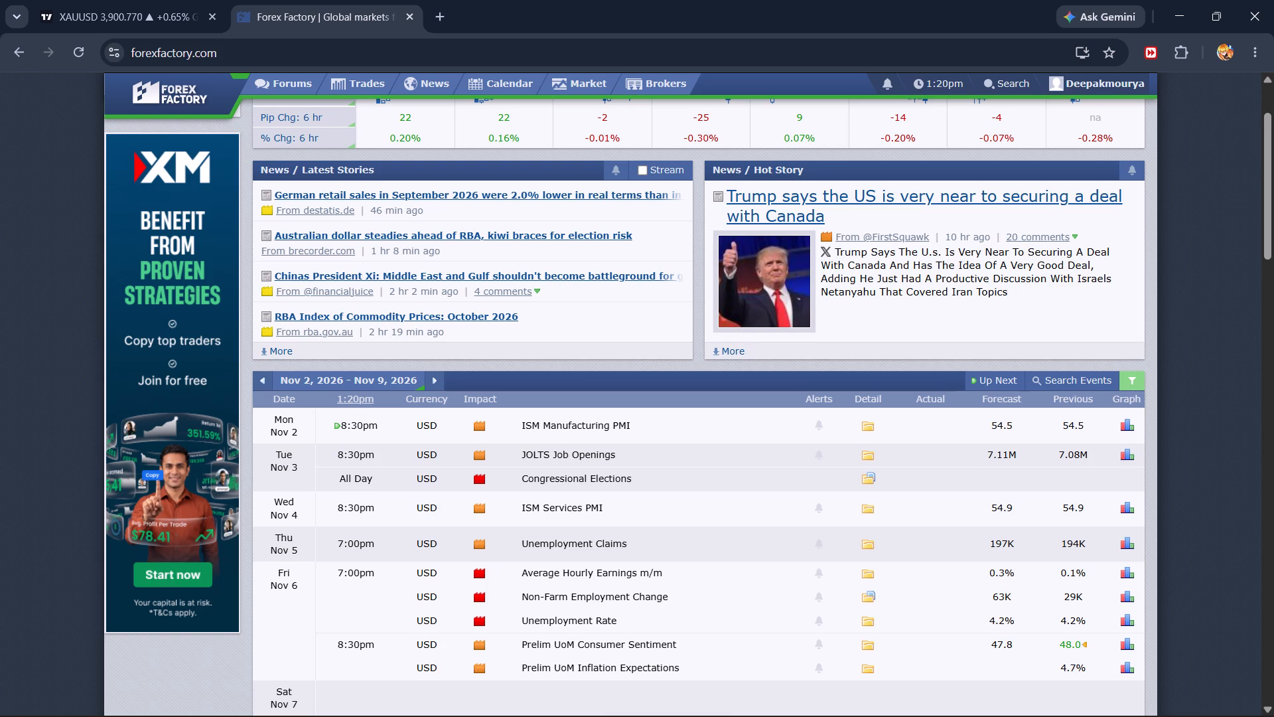
pyautogui.scroll(-2, 596, 447)
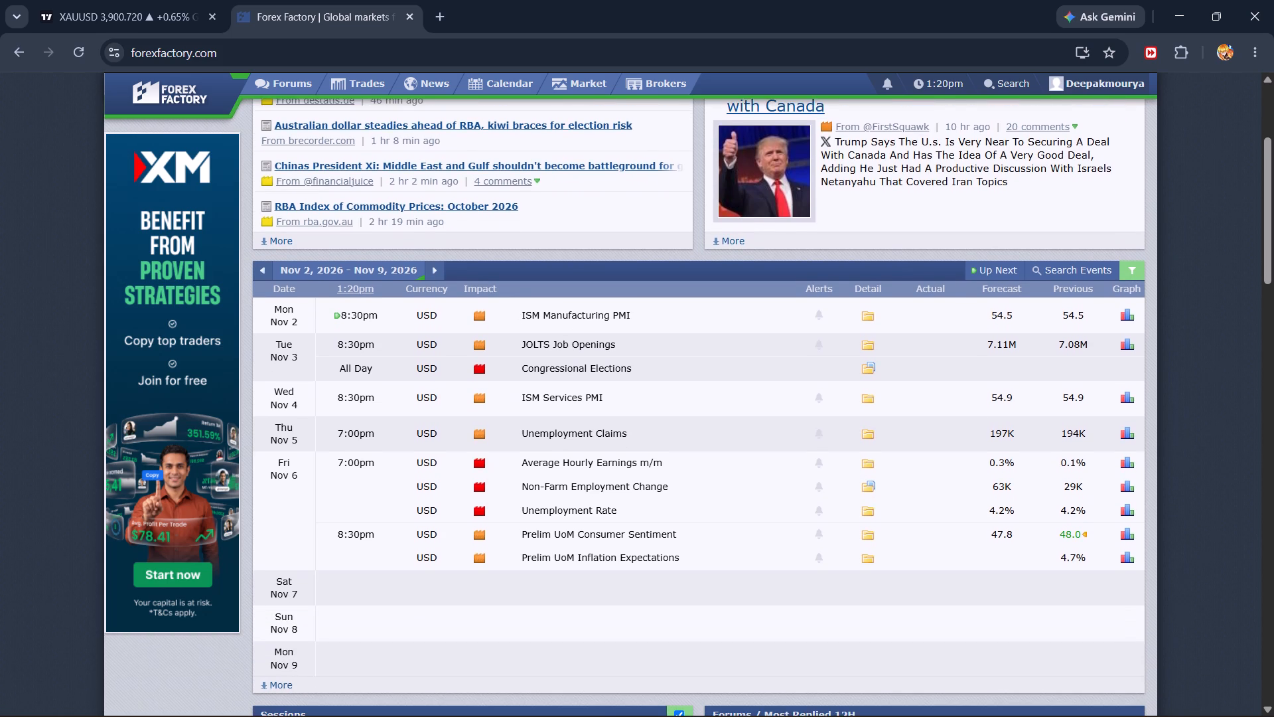
pyautogui.scroll(-2, 375, 579)
pyautogui.click(350, 580)
pyautogui.scroll(-4, 430, 548)
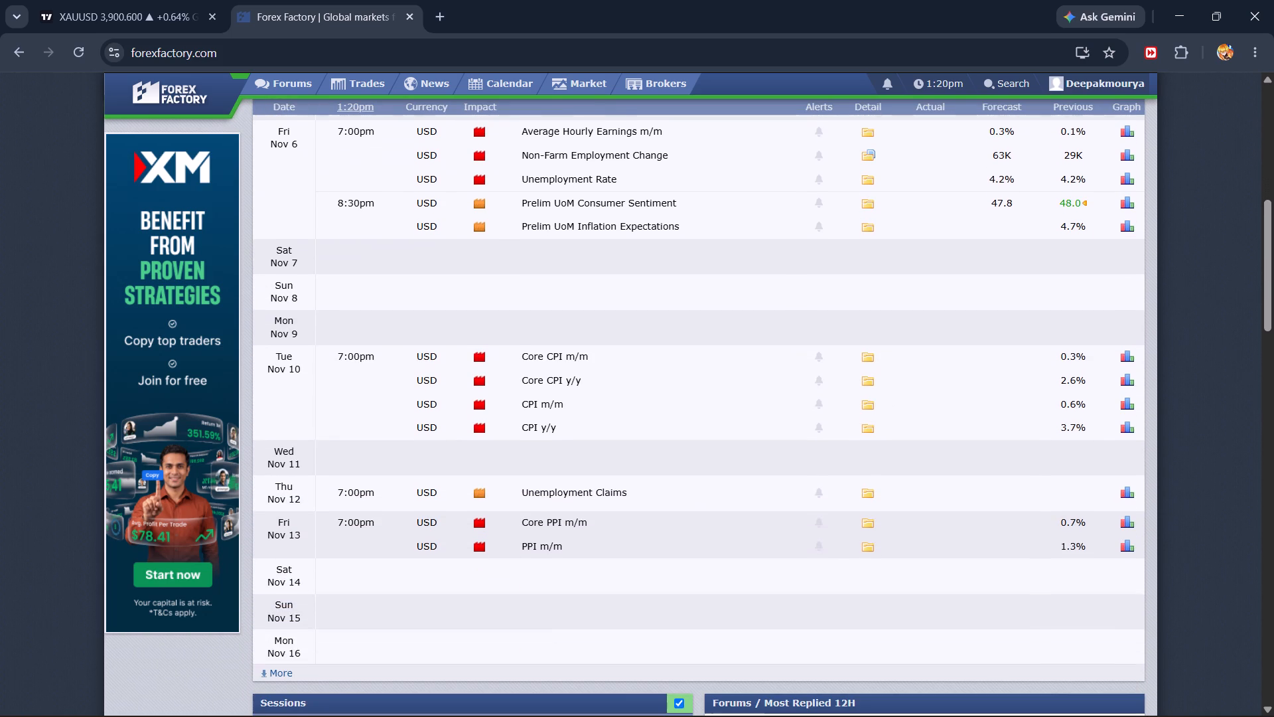
pyautogui.scroll(4, 468, 548)
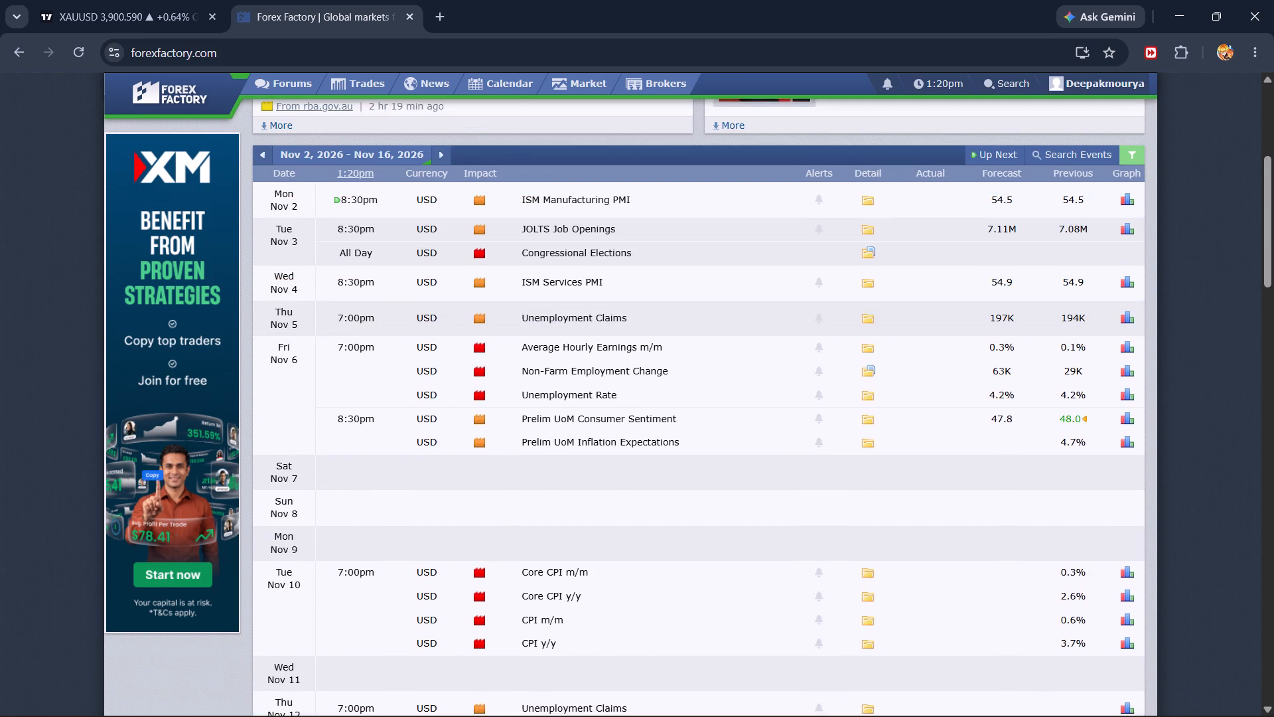
pyautogui.scroll(2, 468, 548)
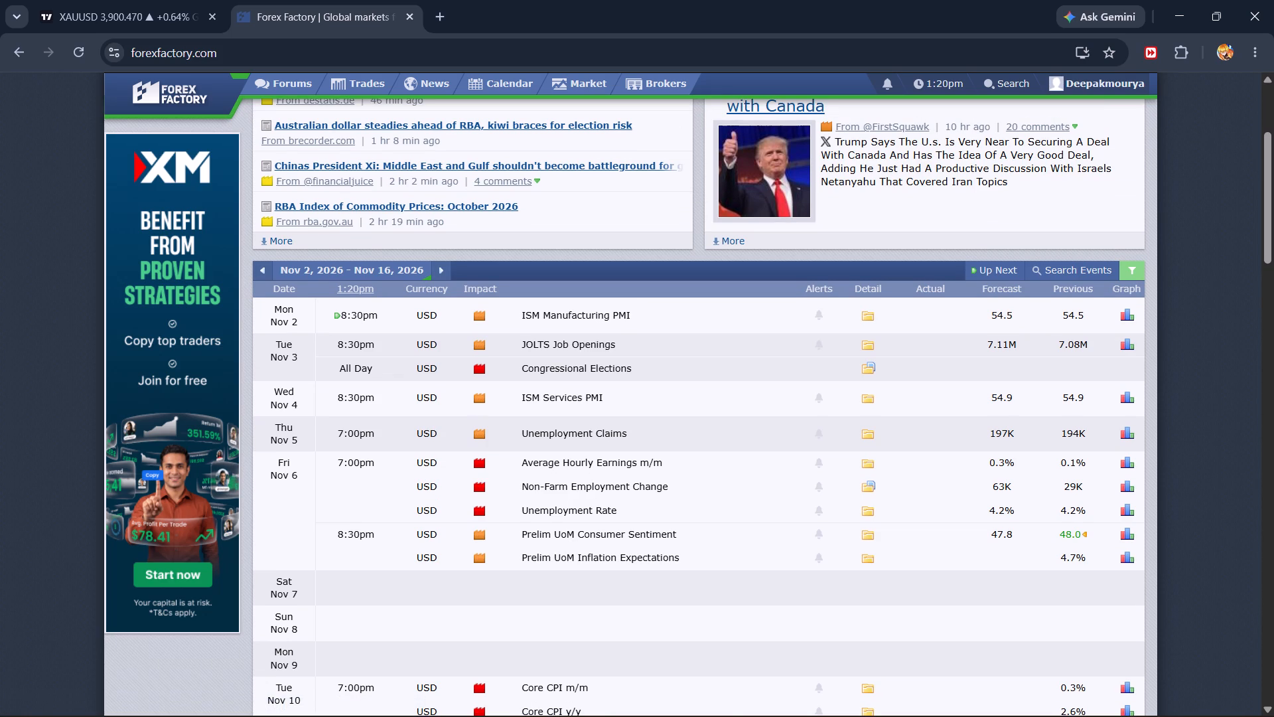
# Return to the XAUUSD chart and compare price around the short entry on the 1-minute and 5-minute timeframes.
pyautogui.click(94, 0)
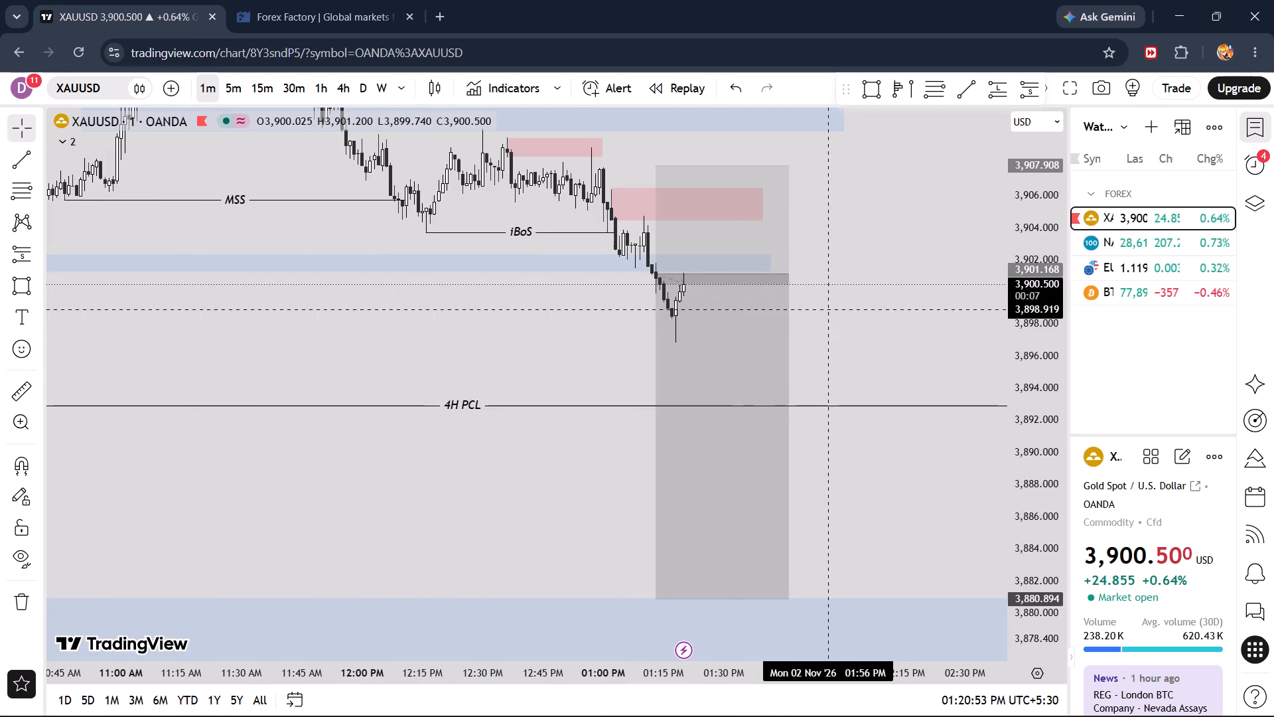
pyautogui.moveTo(836, 316); pyautogui.dragTo(779, 325)
pyautogui.moveTo(841, 281); pyautogui.dragTo(784, 311)
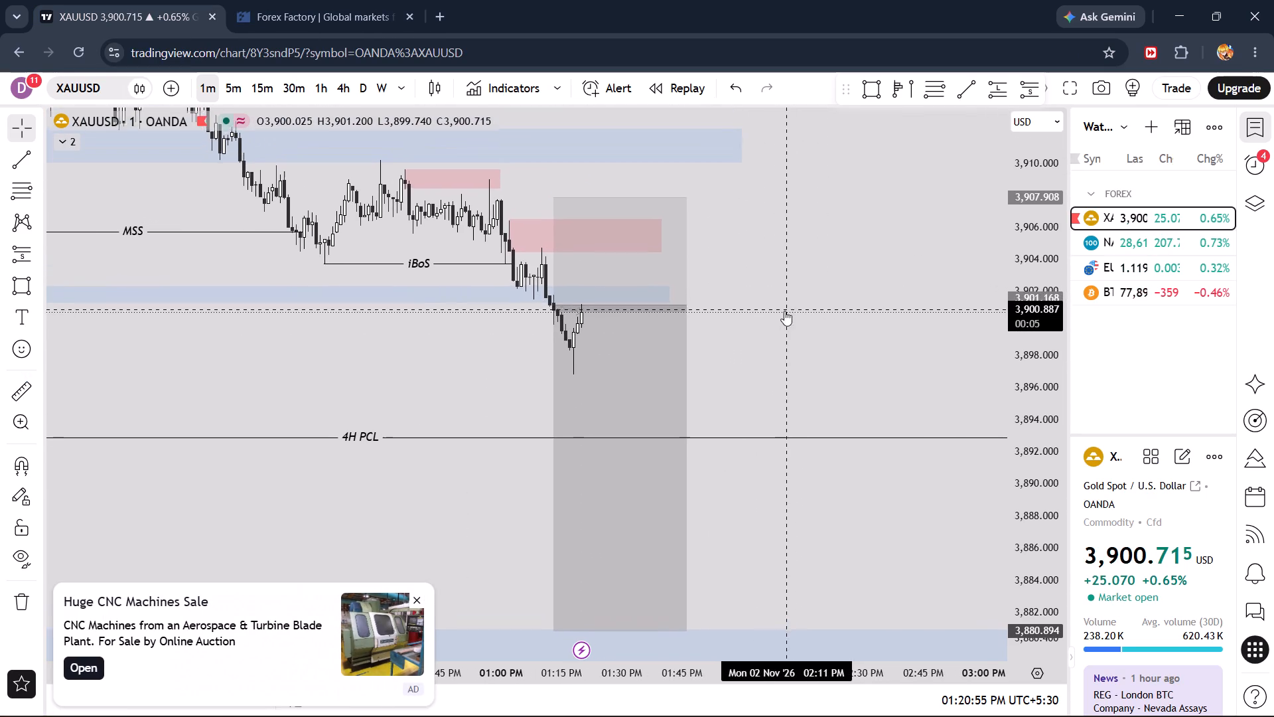
pyautogui.click(409, 597)
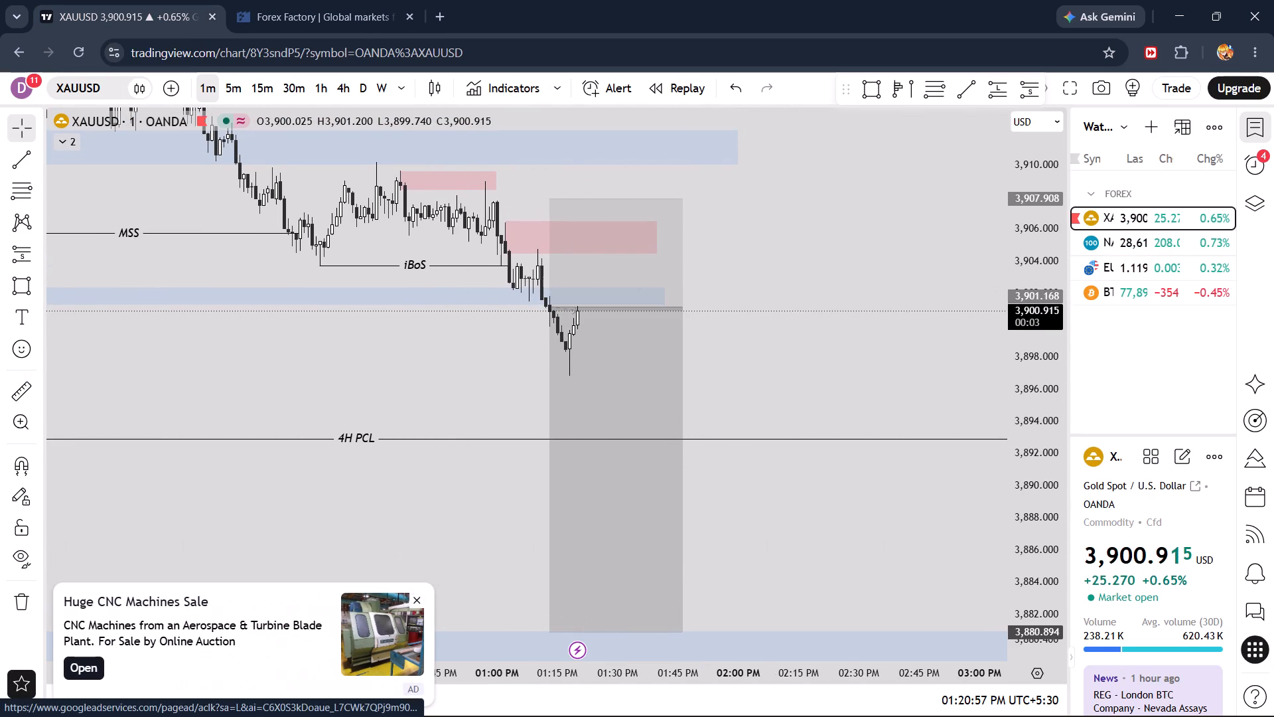
pyautogui.moveTo(801, 330); pyautogui.dragTo(725, 367)
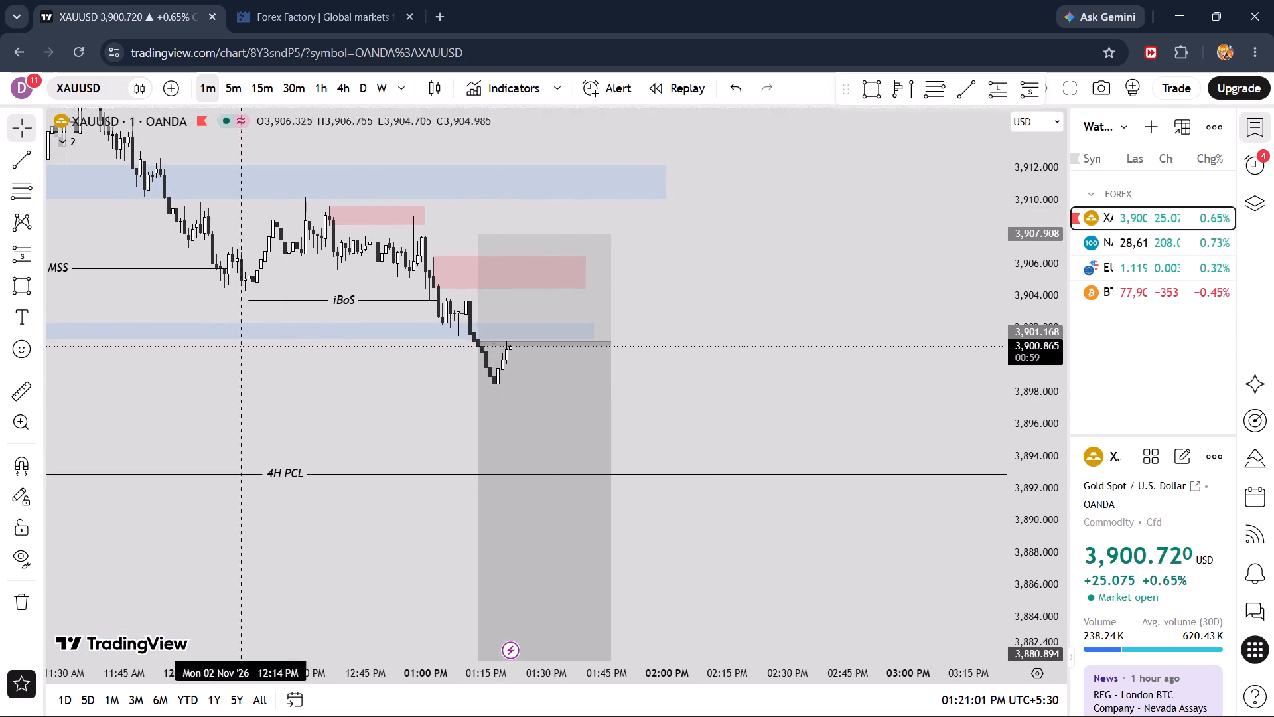
pyautogui.click(228, 82)
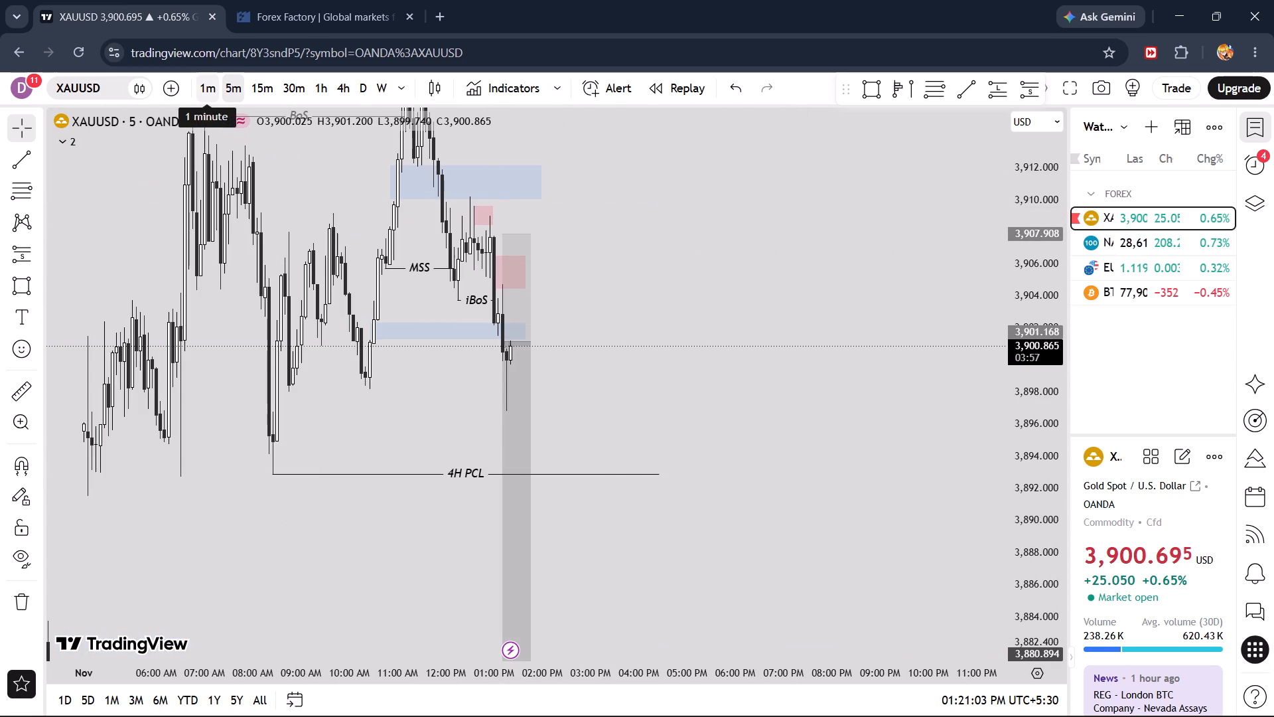
pyautogui.scroll(4, 486, 400)
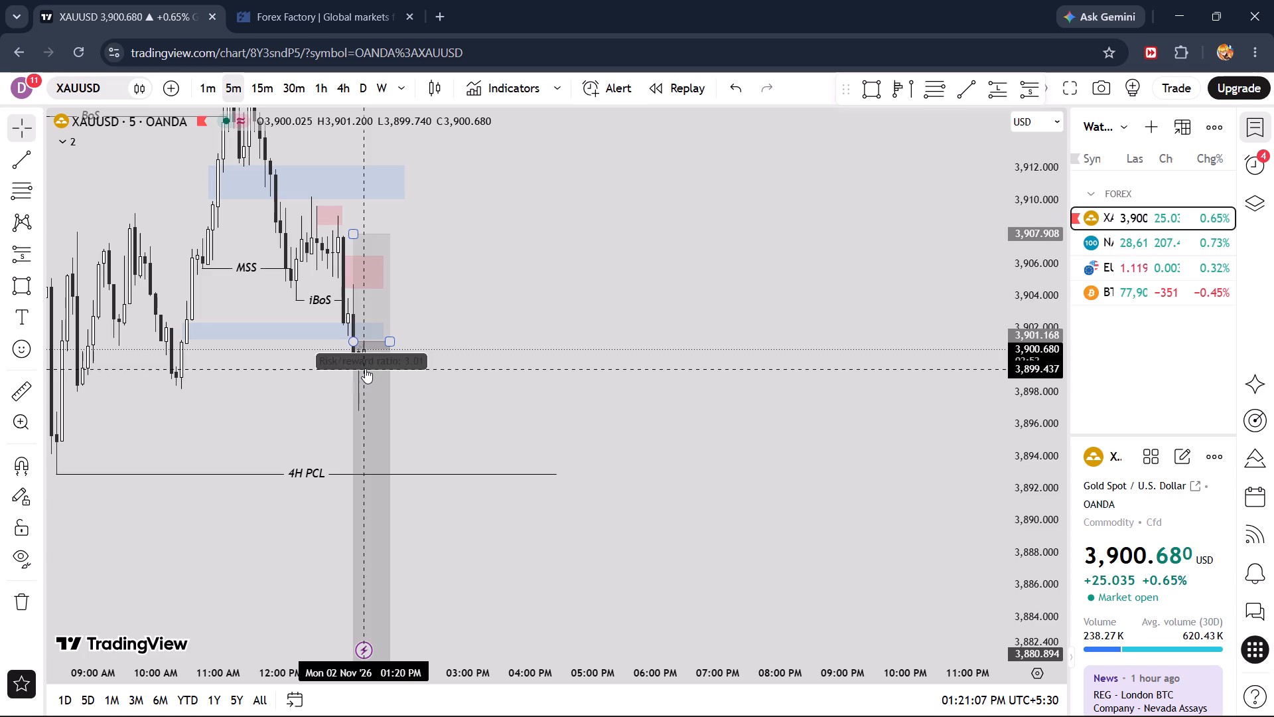
pyautogui.click(215, 82)
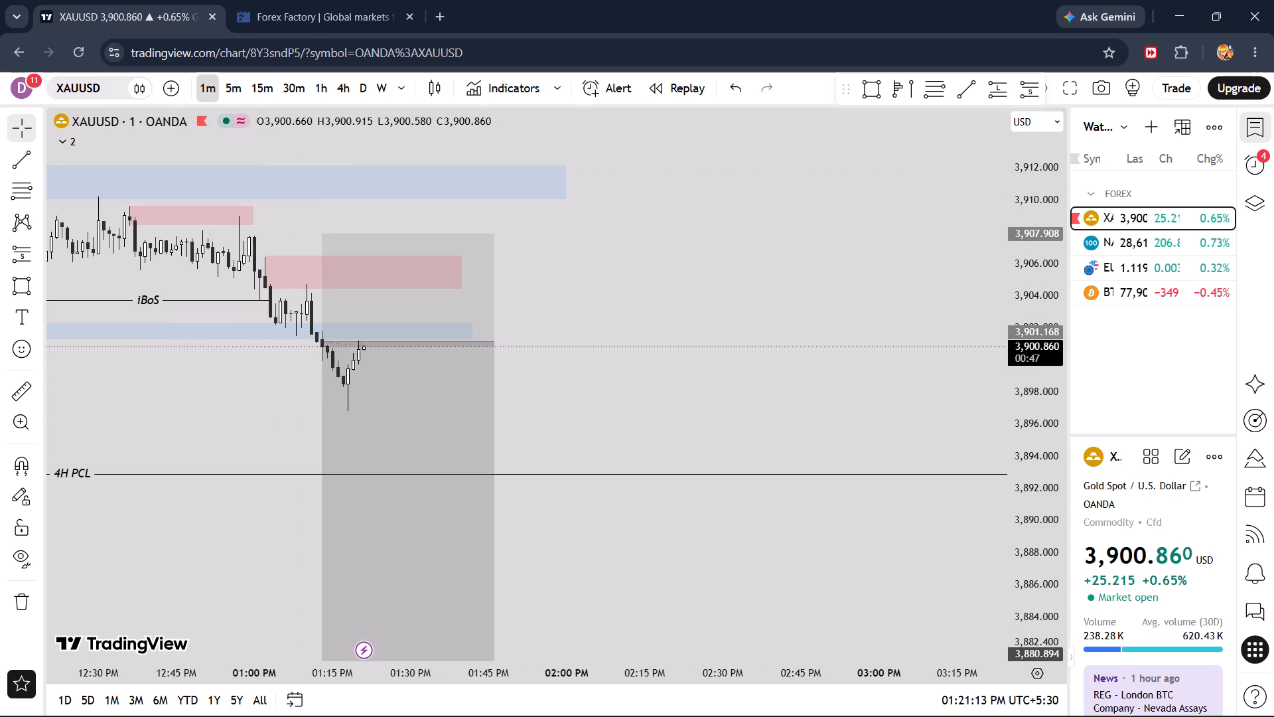
# On the 5-minute chart, draw a rectangle from about 3,901.5 to 3,900.6, spanning 12:55 PM to 2:50 PM, and apply the Fvg template.
pyautogui.click(228, 85)
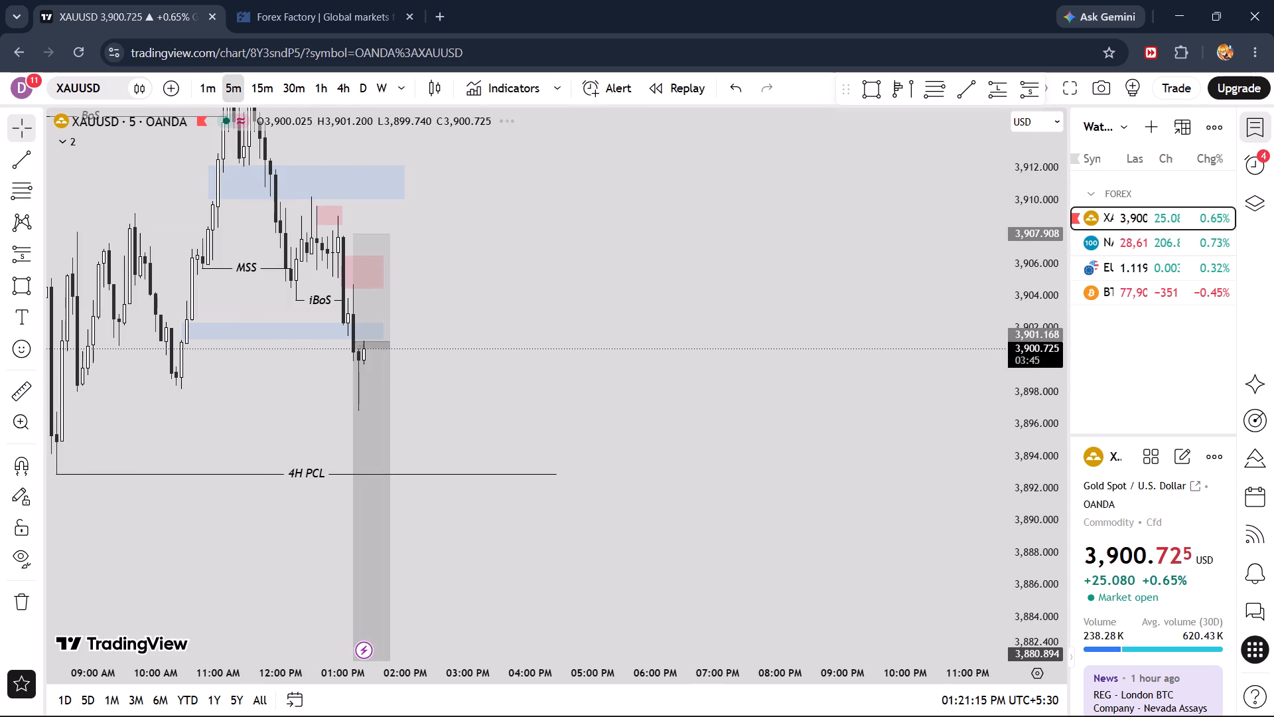
pyautogui.click(678, 334)
pyautogui.click(862, 92)
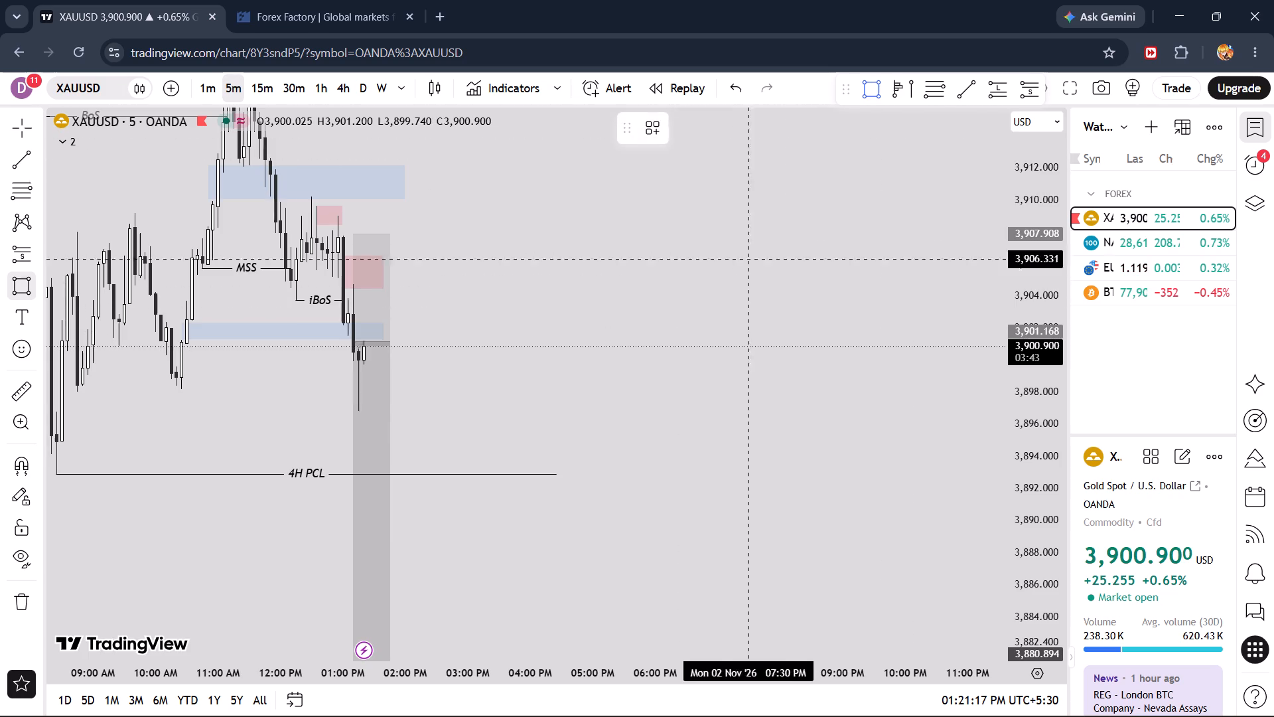
pyautogui.click(339, 336)
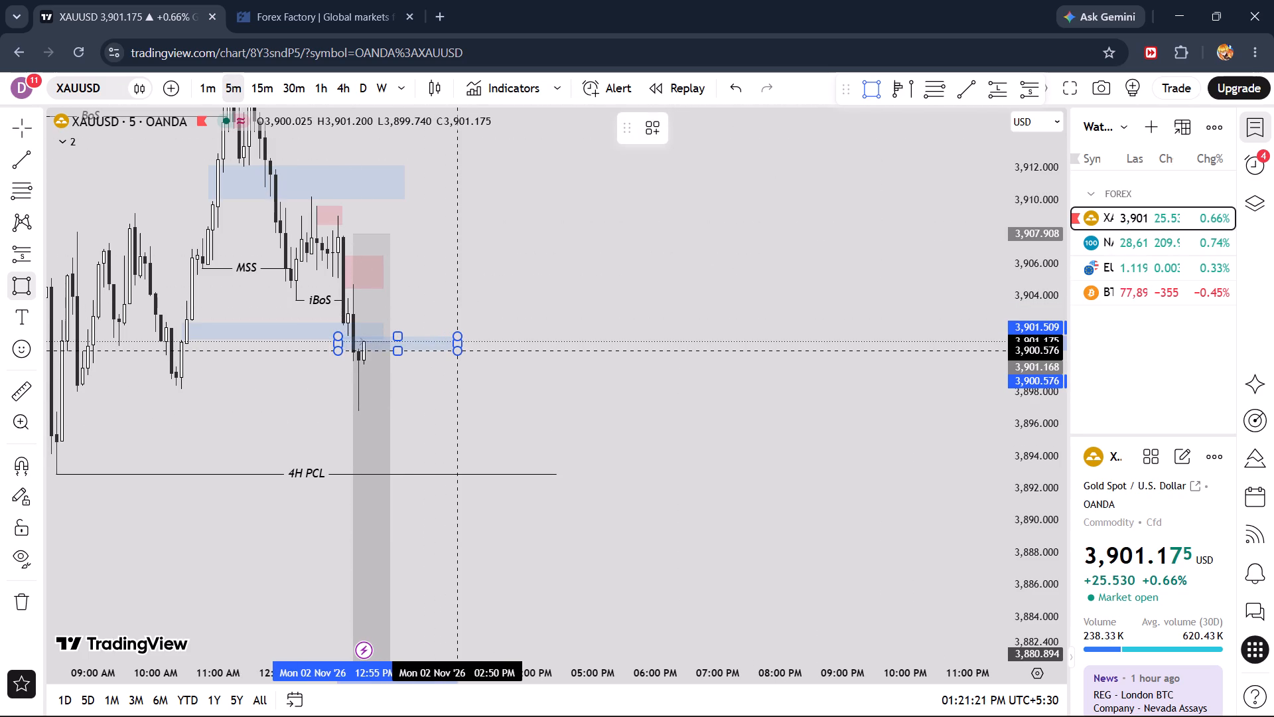
pyautogui.click(459, 351)
pyautogui.click(655, 125)
pyautogui.click(680, 301)
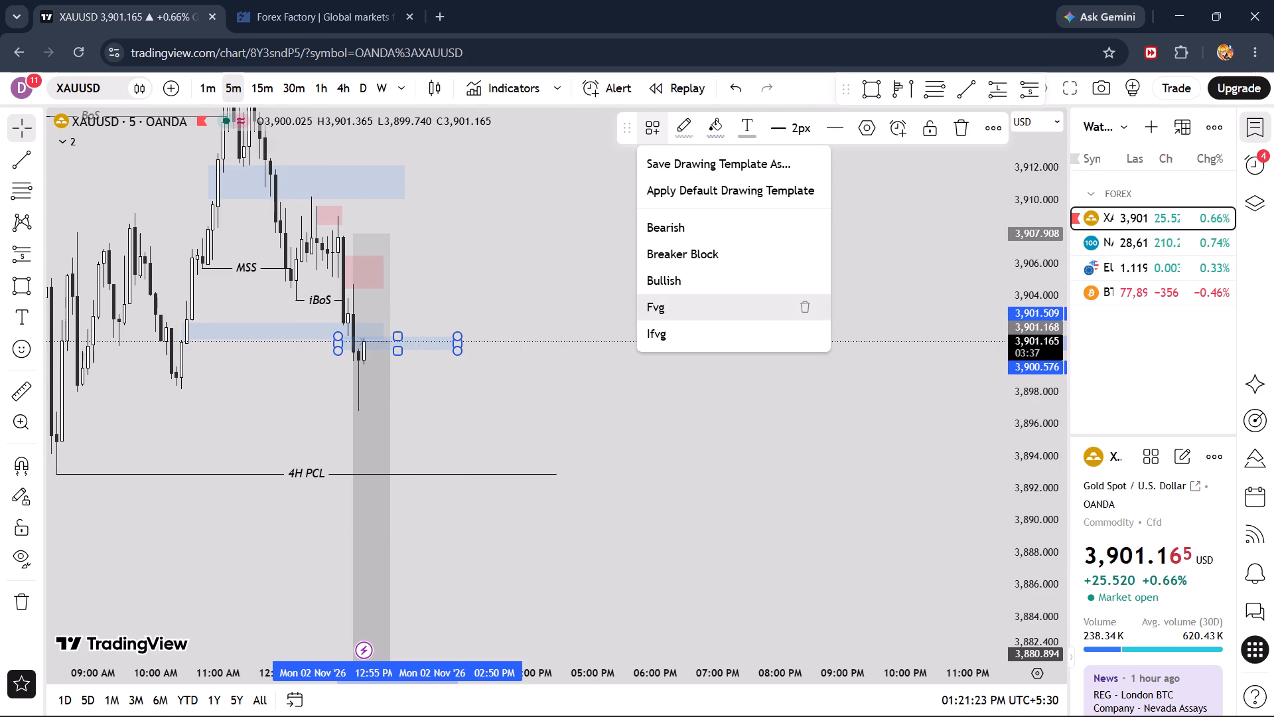
pyautogui.click(557, 331)
# On the 15-minute chart, raise the short position's stop level to about 3,910.64, inside the upper blue zone.
pyautogui.click(210, 81)
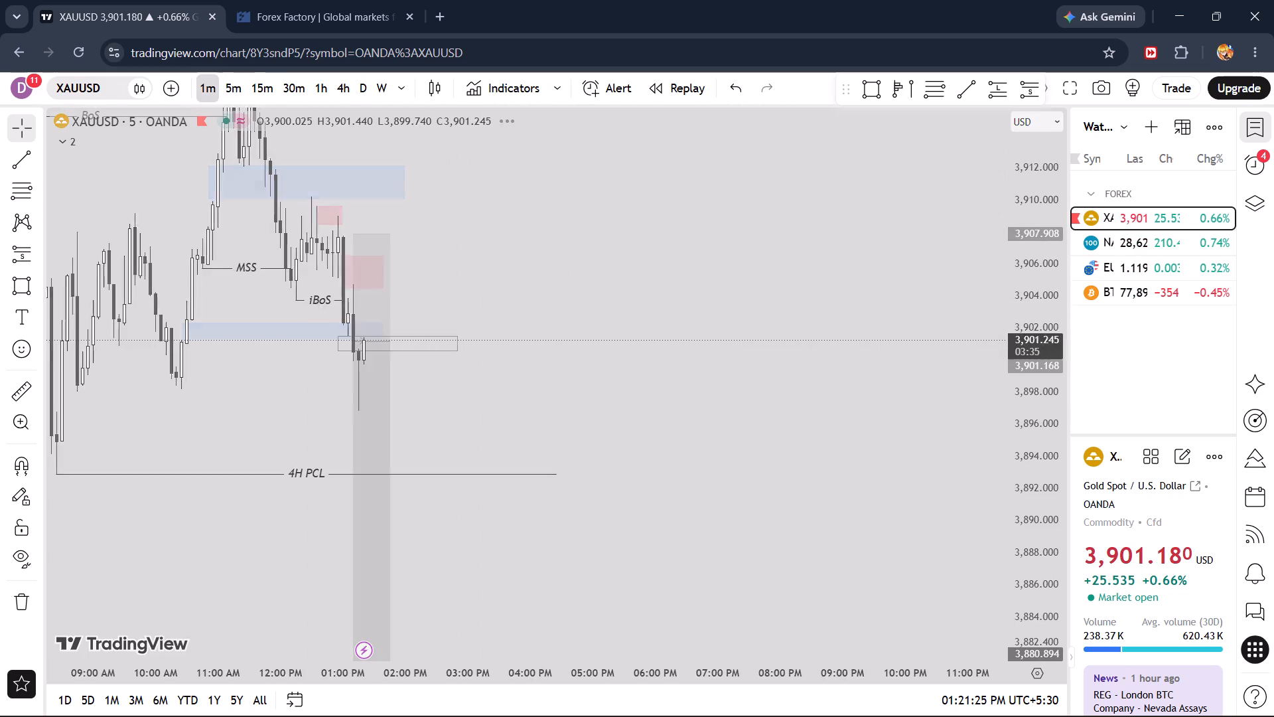
pyautogui.scroll(-8, 313, 276)
pyautogui.moveTo(804, 387); pyautogui.dragTo(775, 402)
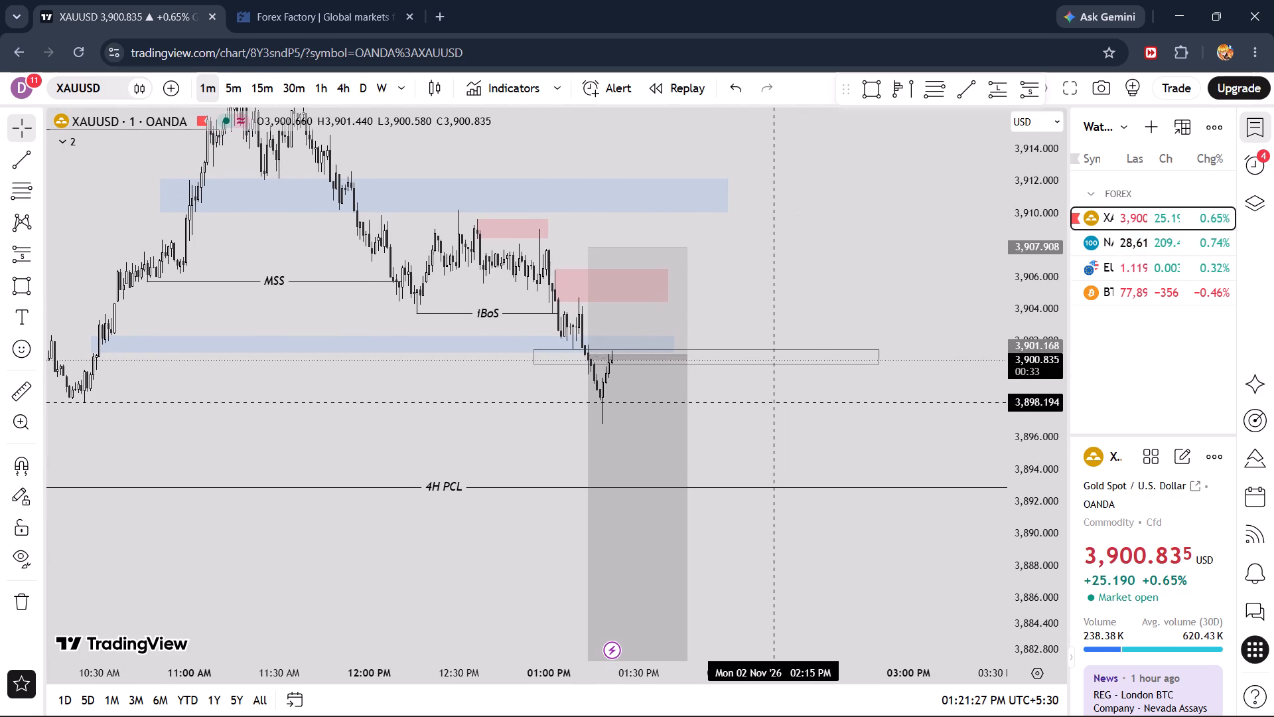
pyautogui.click(251, 80)
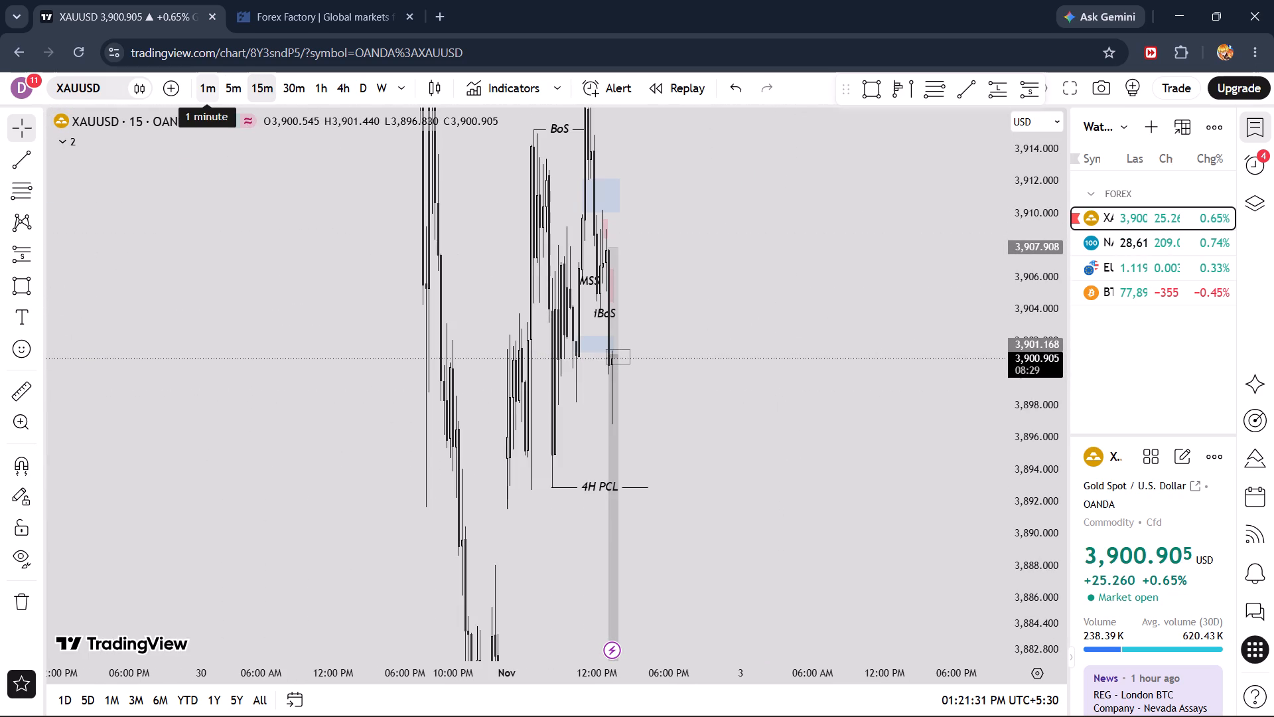
pyautogui.scroll(-1, 204, 92)
pyautogui.scroll(9, 564, 289)
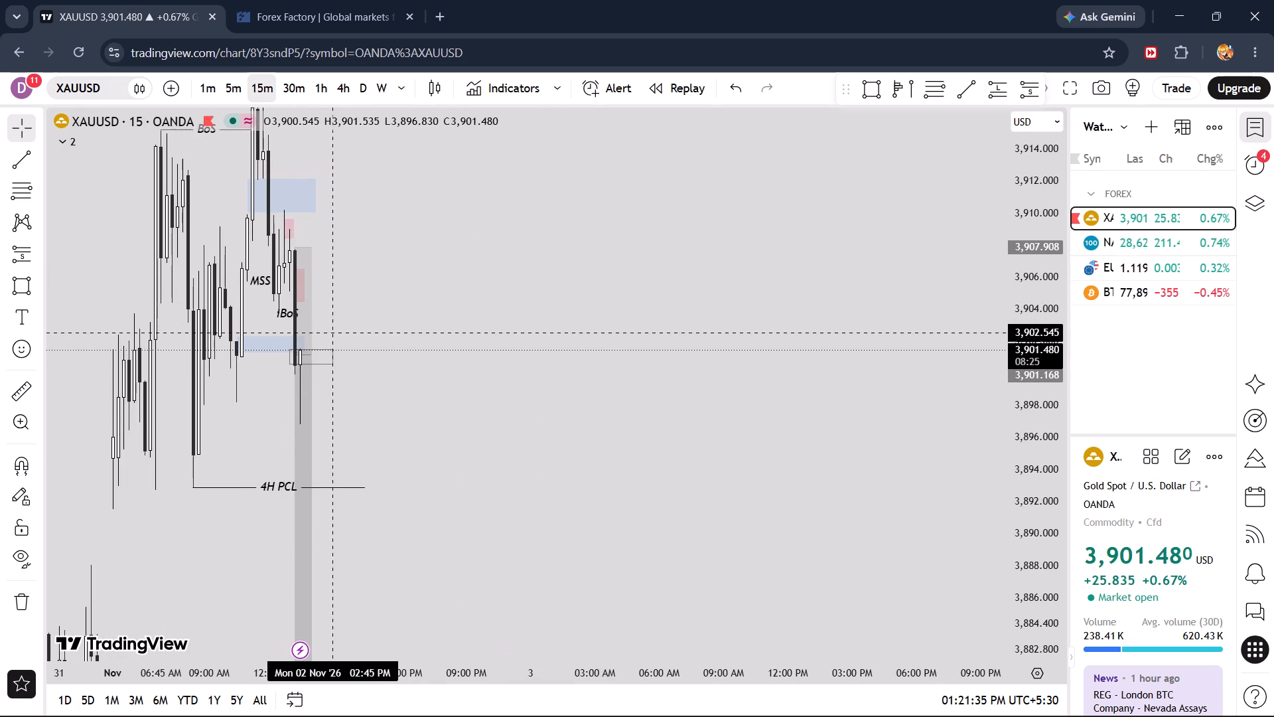
pyautogui.scroll(1, 330, 332)
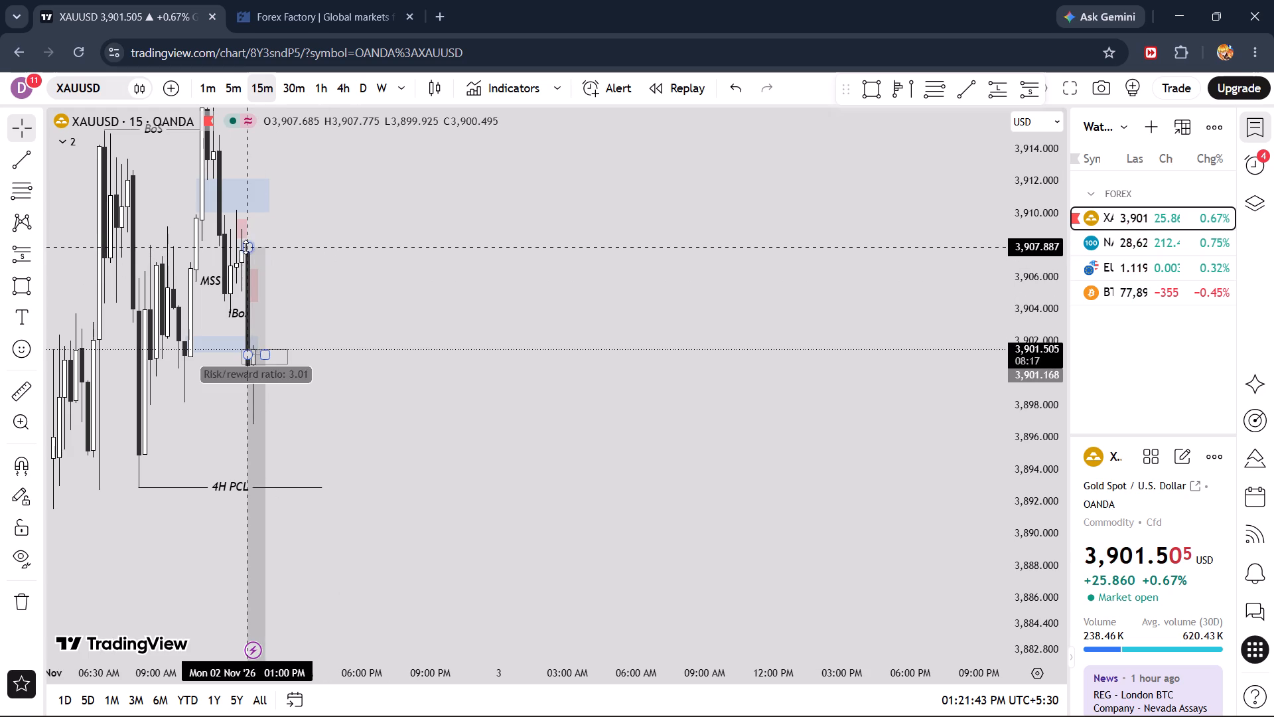
pyautogui.moveTo(246, 247); pyautogui.dragTo(247, 203)
# Examine the short position from its widened stop to the lower blue gap zone on the 15-minute and 1-minute charts.
pyautogui.moveTo(390, 249); pyautogui.dragTo(618, 252)
pyautogui.scroll(7, 596, 296)
pyautogui.moveTo(1048, 195); pyautogui.dragTo(1036, 424)
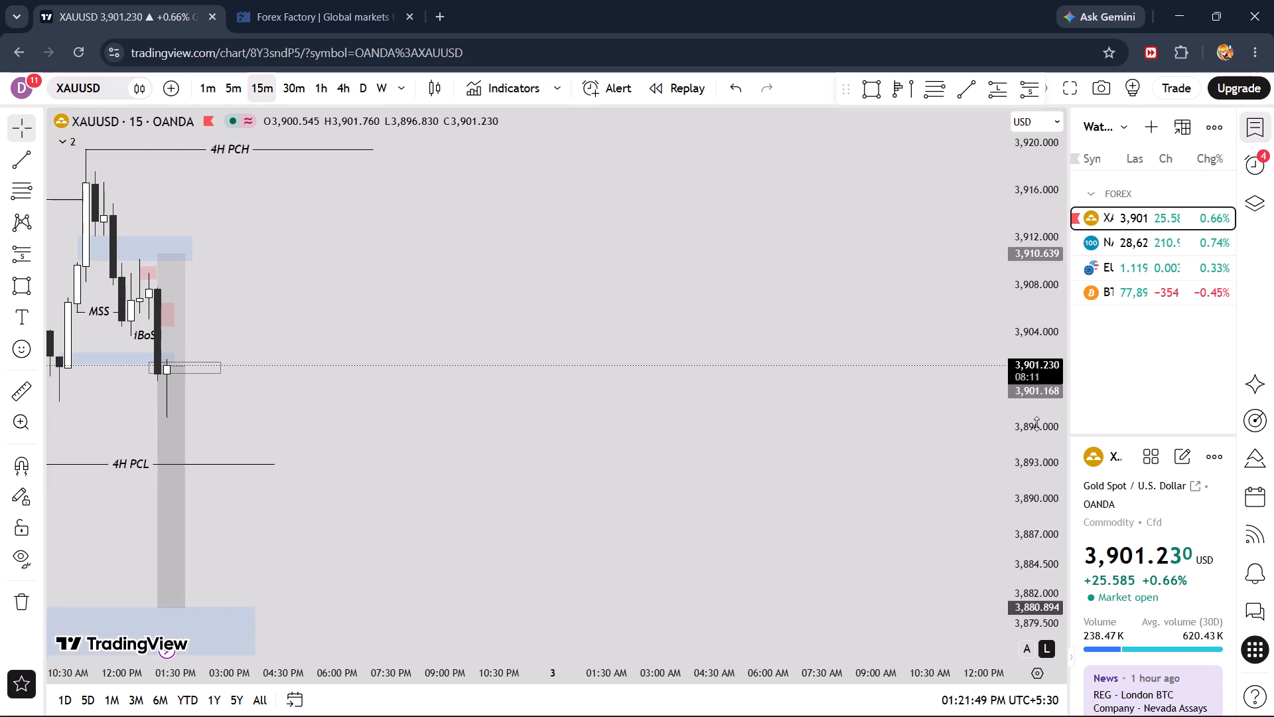
pyautogui.moveTo(1036, 424); pyautogui.dragTo(1025, 475)
pyautogui.moveTo(381, 347); pyautogui.dragTo(831, 322)
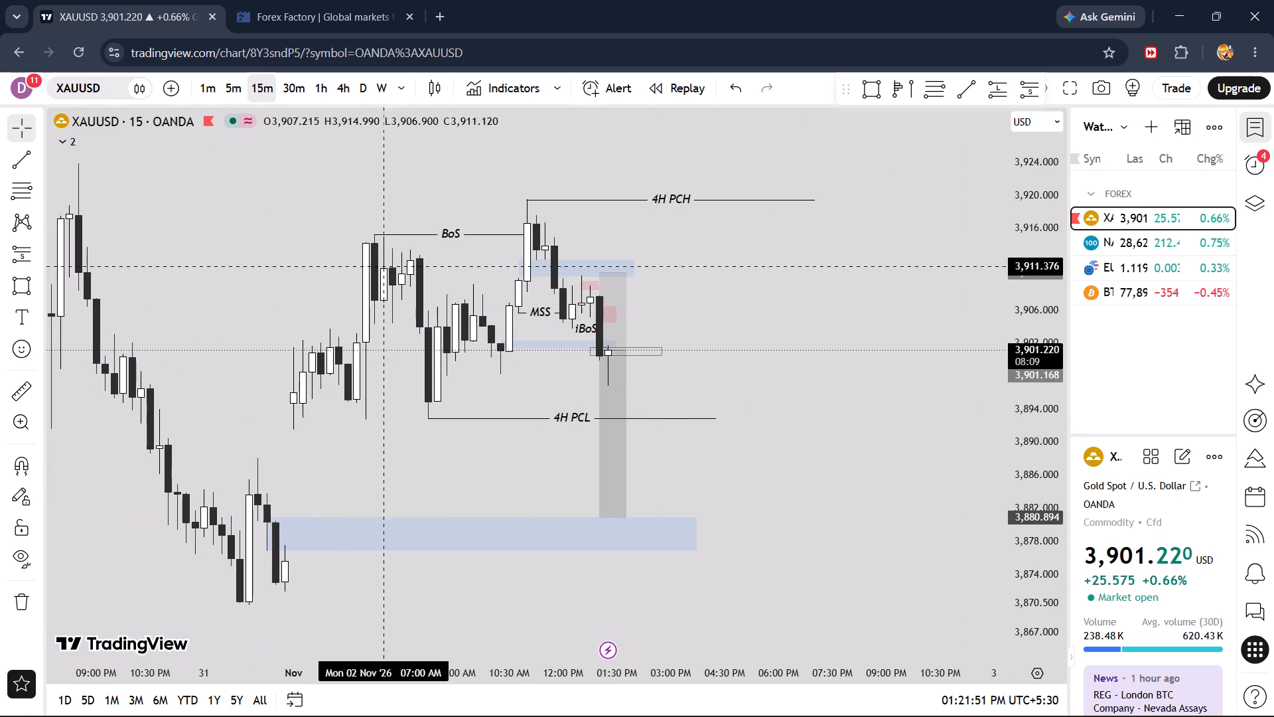
pyautogui.click(214, 87)
pyautogui.scroll(-8, 374, 228)
pyautogui.scroll(-6, 721, 359)
pyautogui.moveTo(785, 384); pyautogui.dragTo(732, 406)
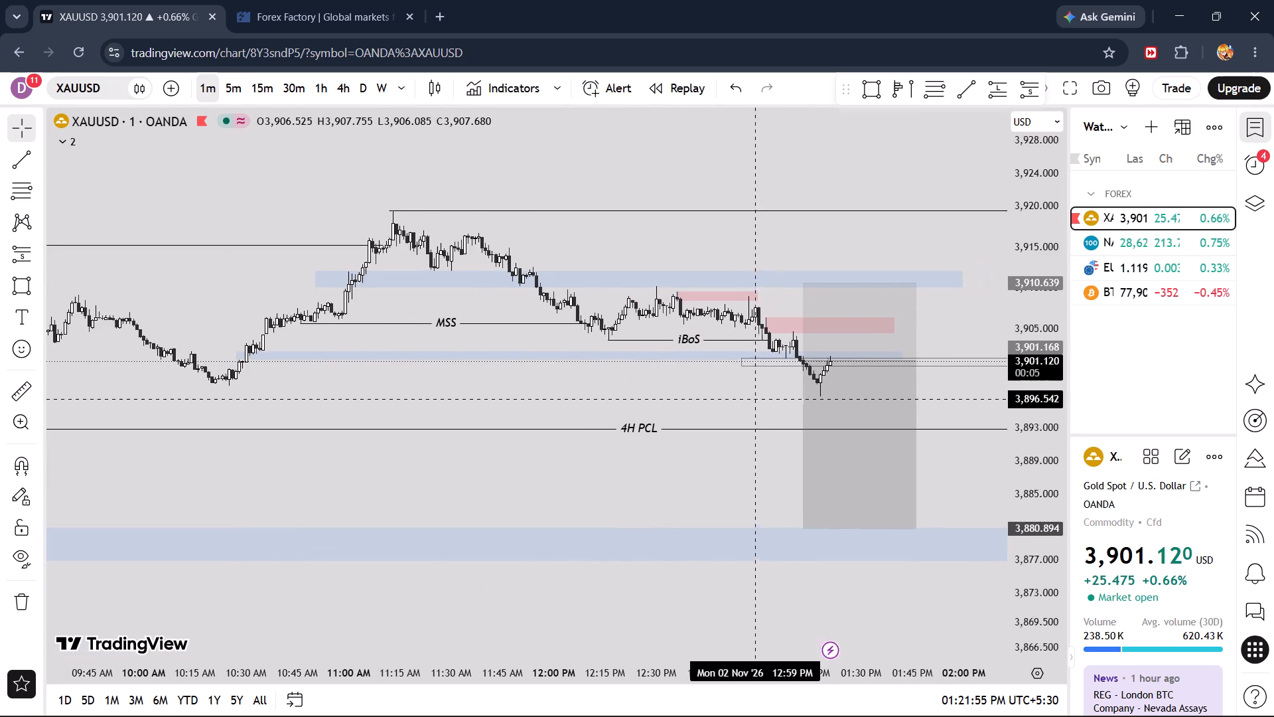
pyautogui.moveTo(732, 406); pyautogui.dragTo(709, 411)
pyautogui.moveTo(1034, 498); pyautogui.dragTo(1043, 306)
pyautogui.scroll(4, 827, 422)
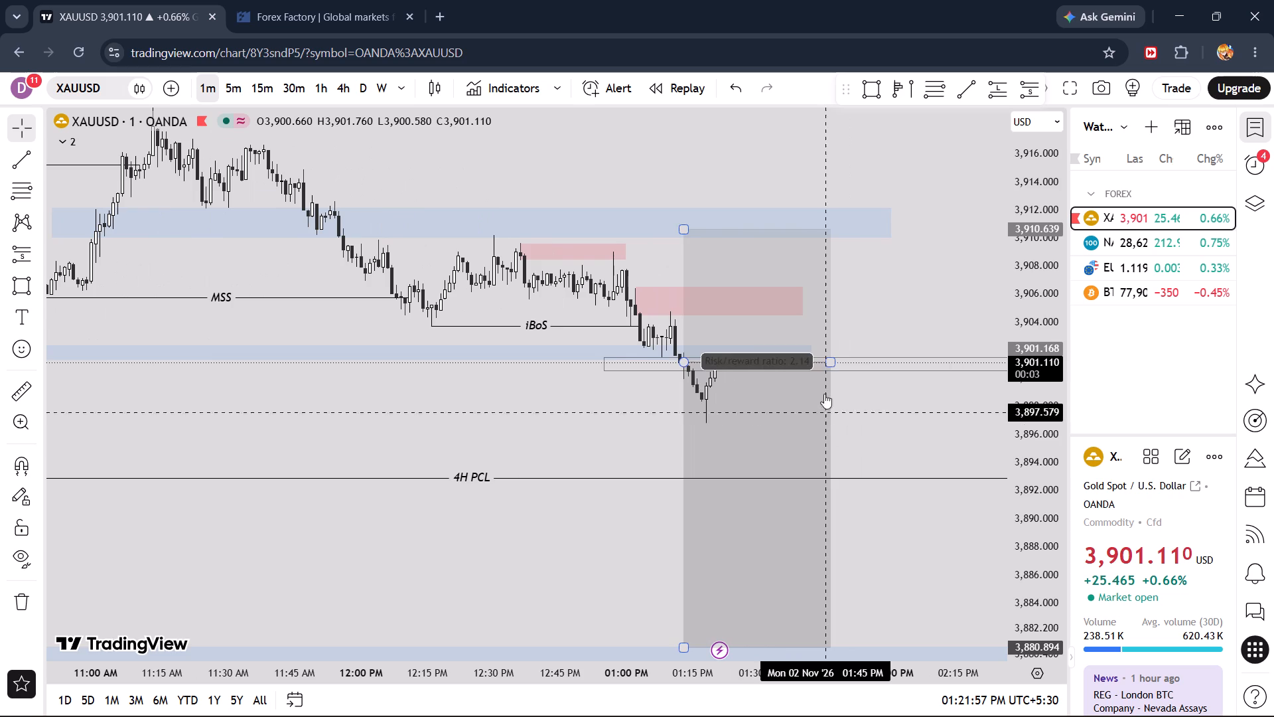
pyautogui.moveTo(890, 420); pyautogui.dragTo(721, 317)
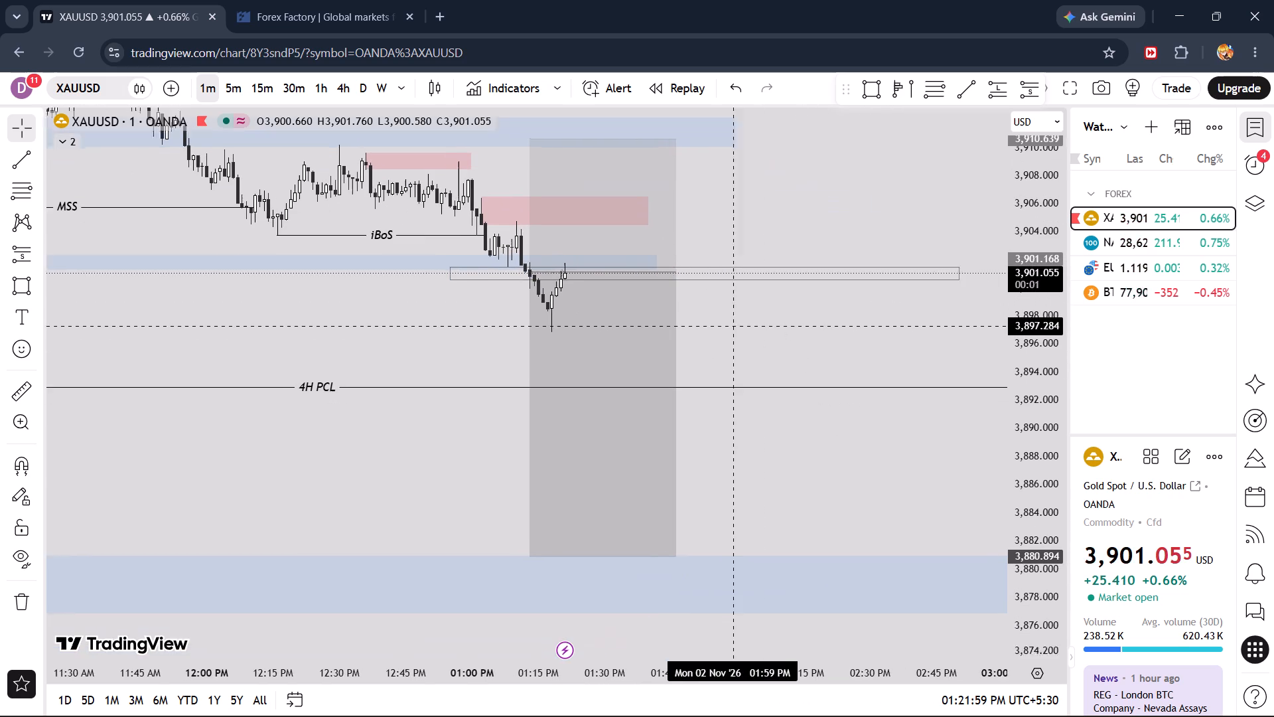
pyautogui.moveTo(721, 317); pyautogui.dragTo(713, 313)
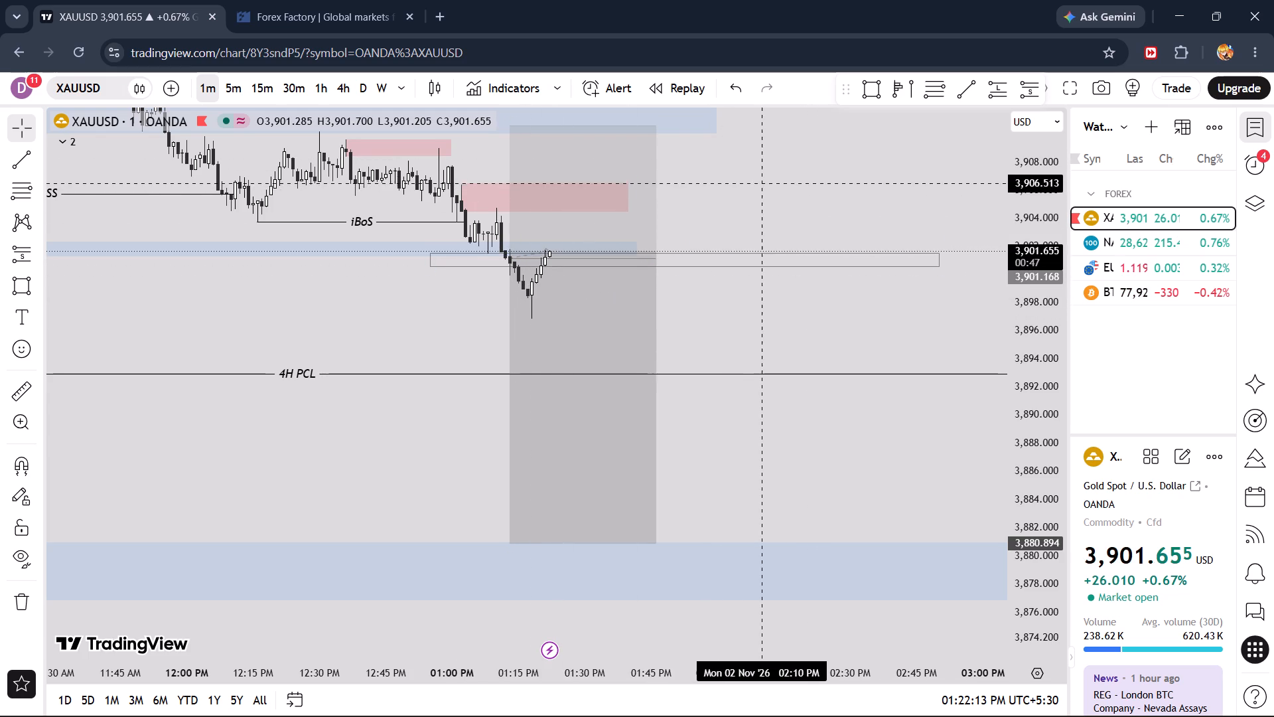
# Monitor price against the short's entry, the outlined gap and the pink supply zones on the 1-minute and 5-minute charts.
pyautogui.moveTo(762, 183); pyautogui.dragTo(785, 249)
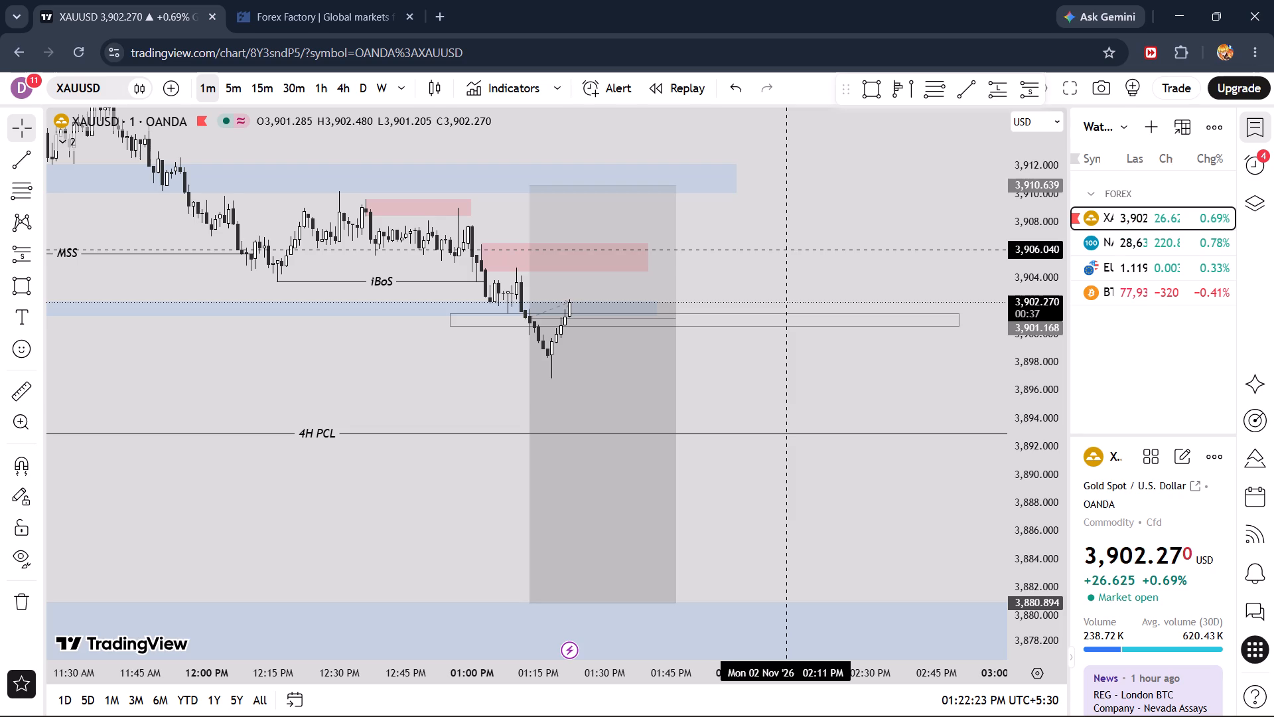
pyautogui.scroll(-7, 797, 283)
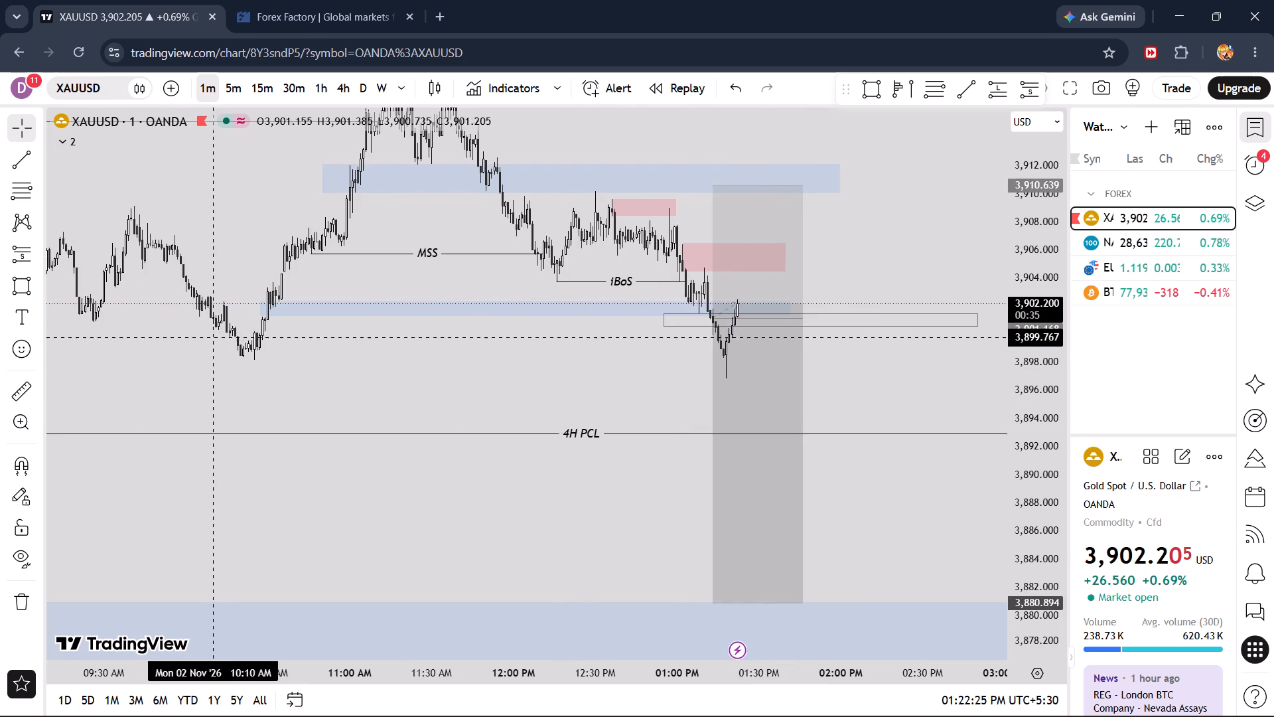
pyautogui.click(226, 88)
pyautogui.scroll(2, 468, 387)
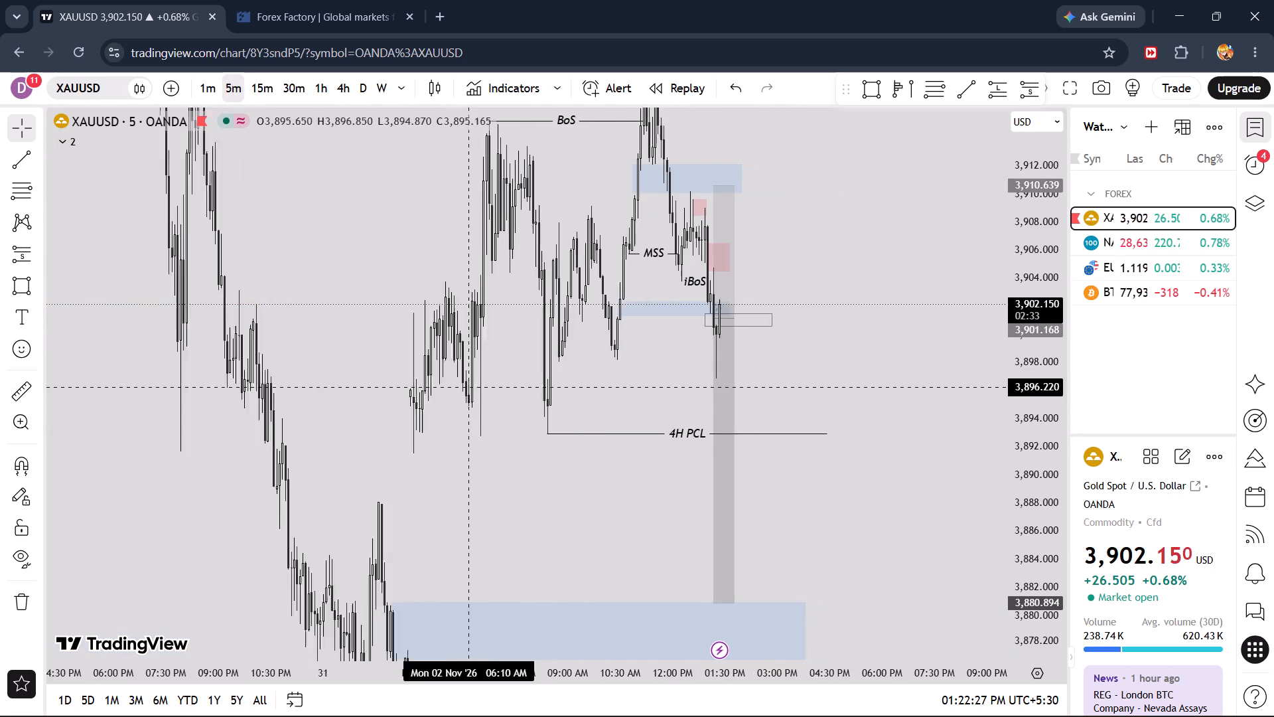
pyautogui.scroll(5, 468, 387)
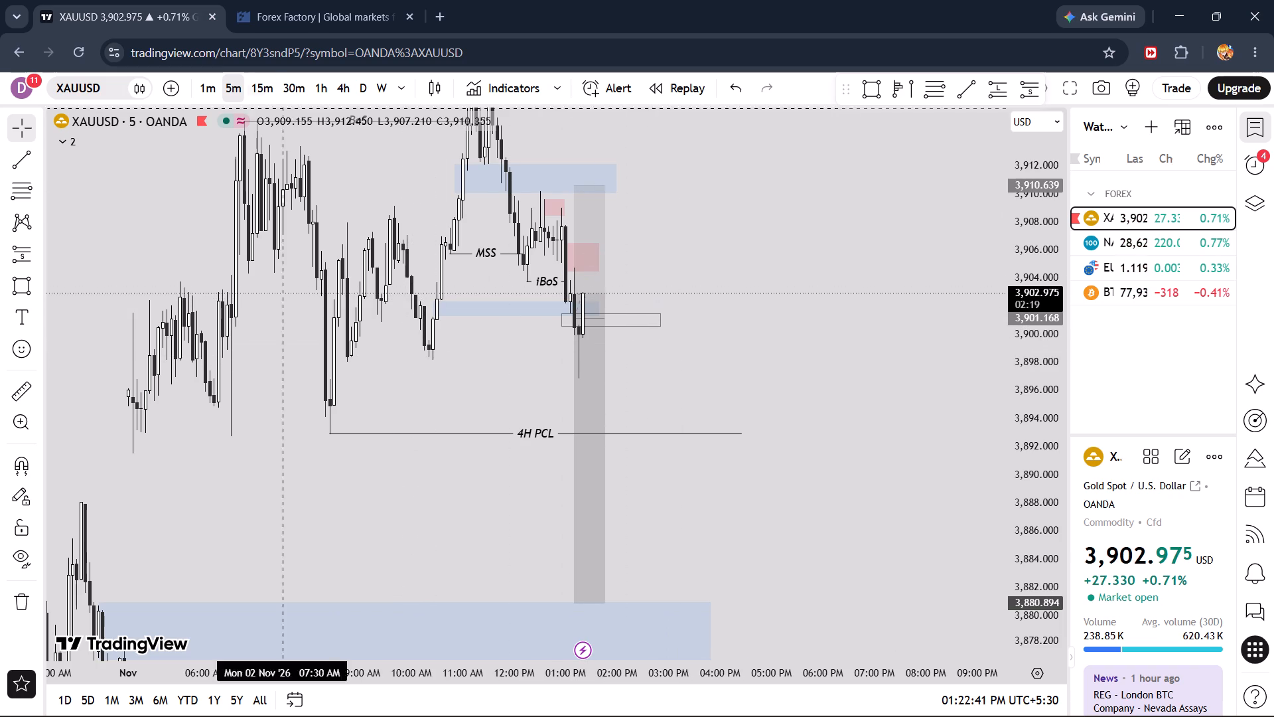
pyautogui.click(219, 88)
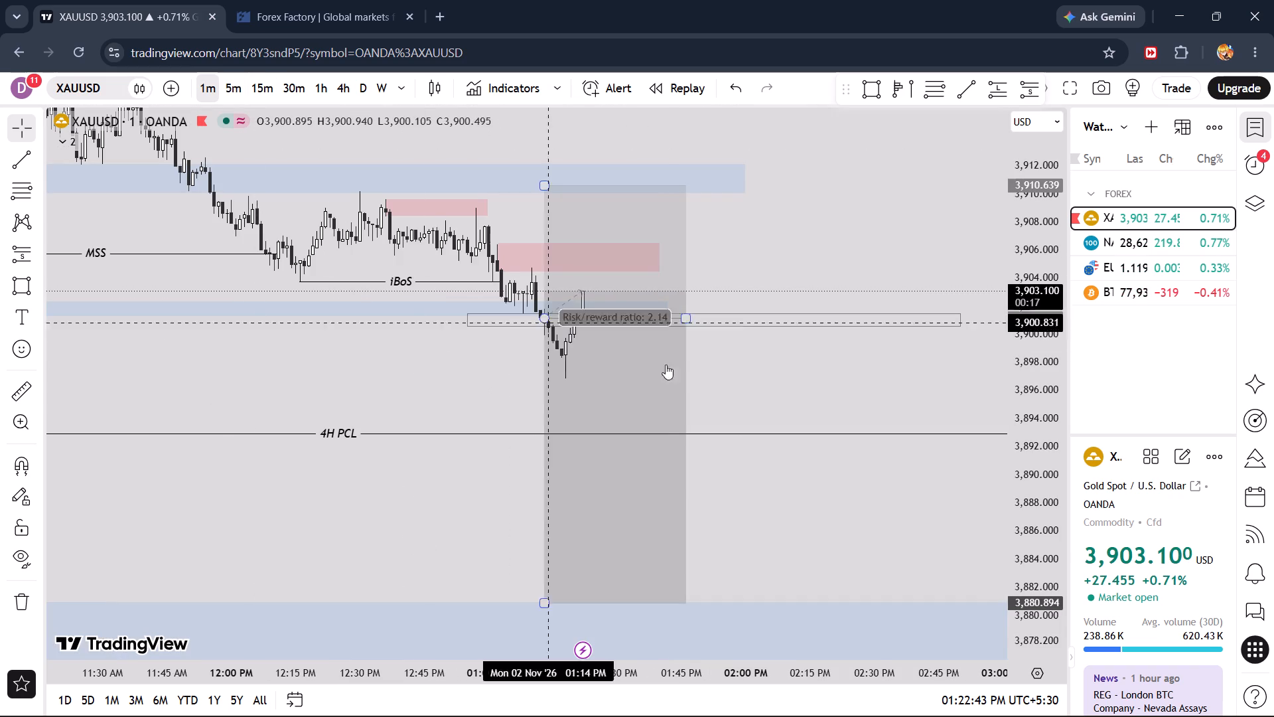
pyautogui.moveTo(818, 365); pyautogui.dragTo(796, 397)
pyautogui.scroll(-4, 796, 397)
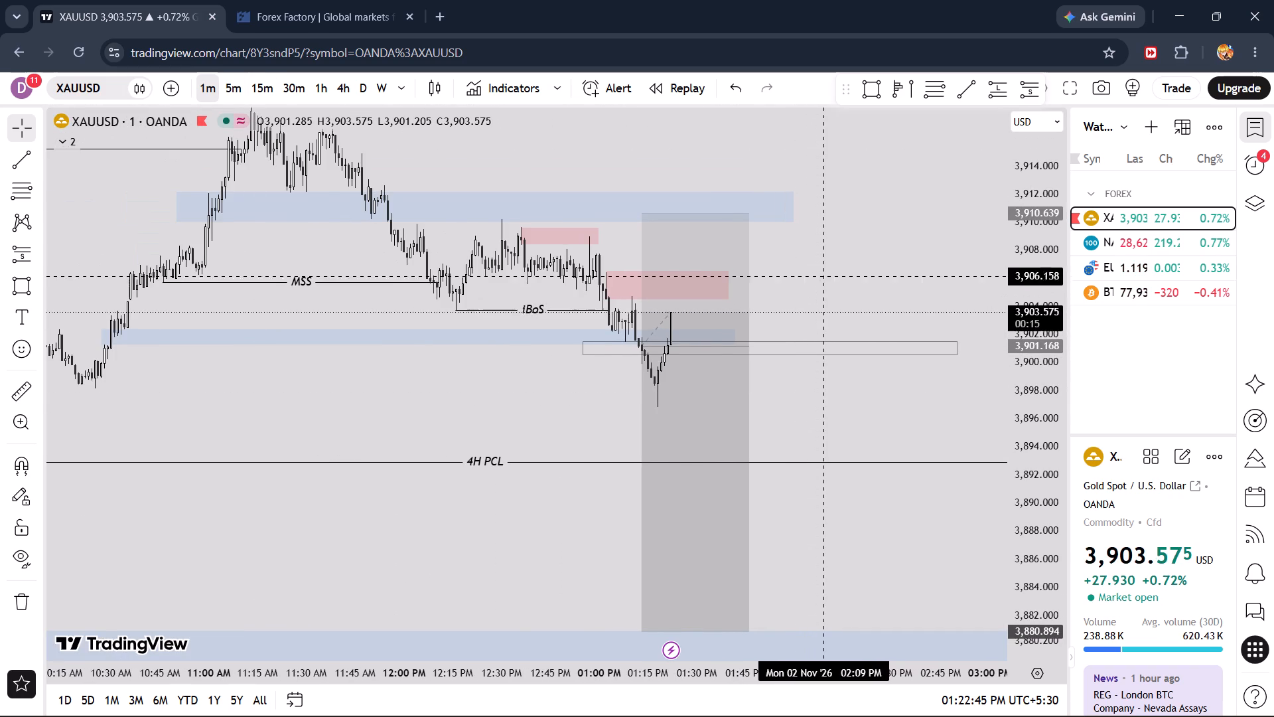
pyautogui.moveTo(823, 274); pyautogui.dragTo(788, 424)
pyautogui.scroll(-4, 795, 424)
pyautogui.moveTo(881, 396); pyautogui.dragTo(746, 388)
pyautogui.scroll(3, 746, 388)
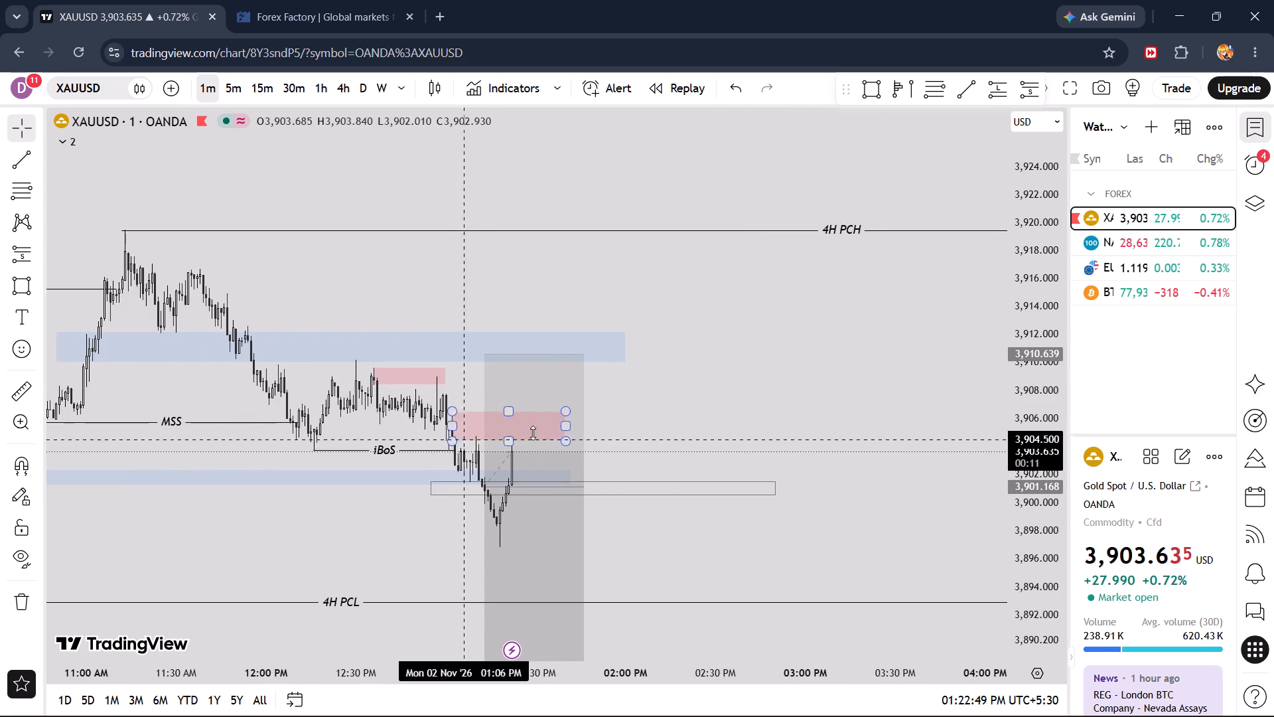
pyautogui.moveTo(732, 409); pyautogui.dragTo(755, 356)
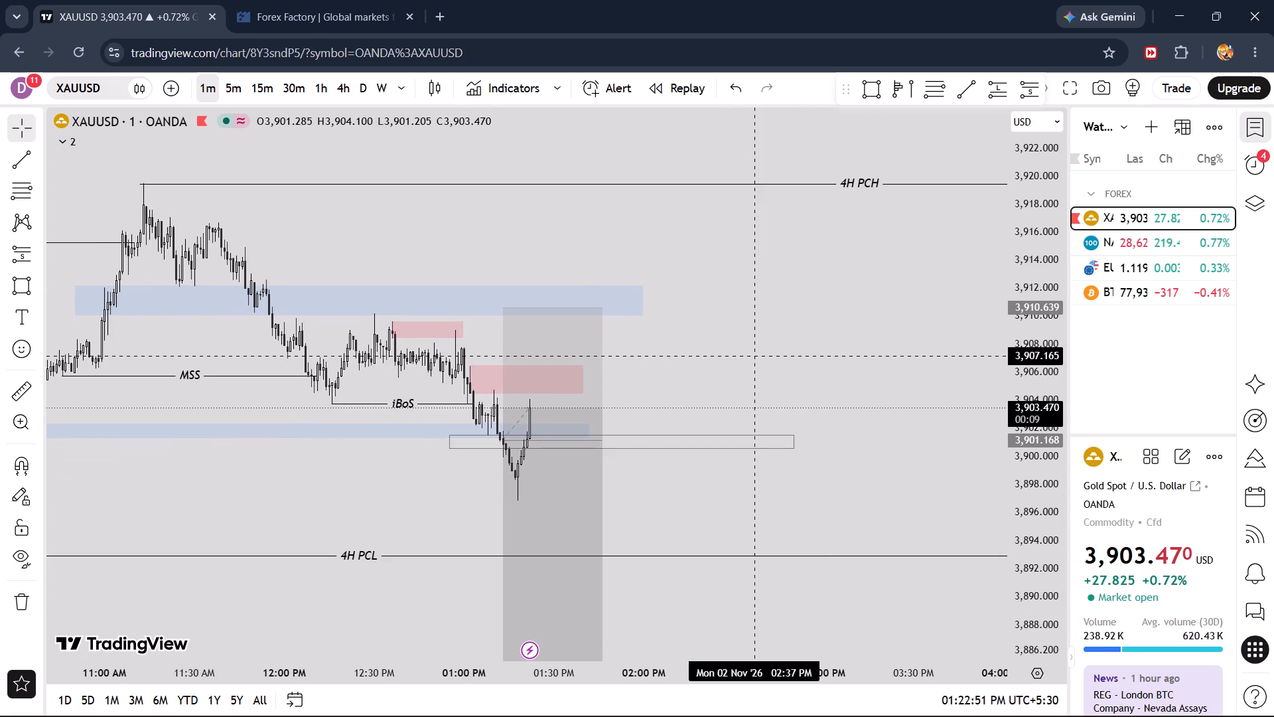
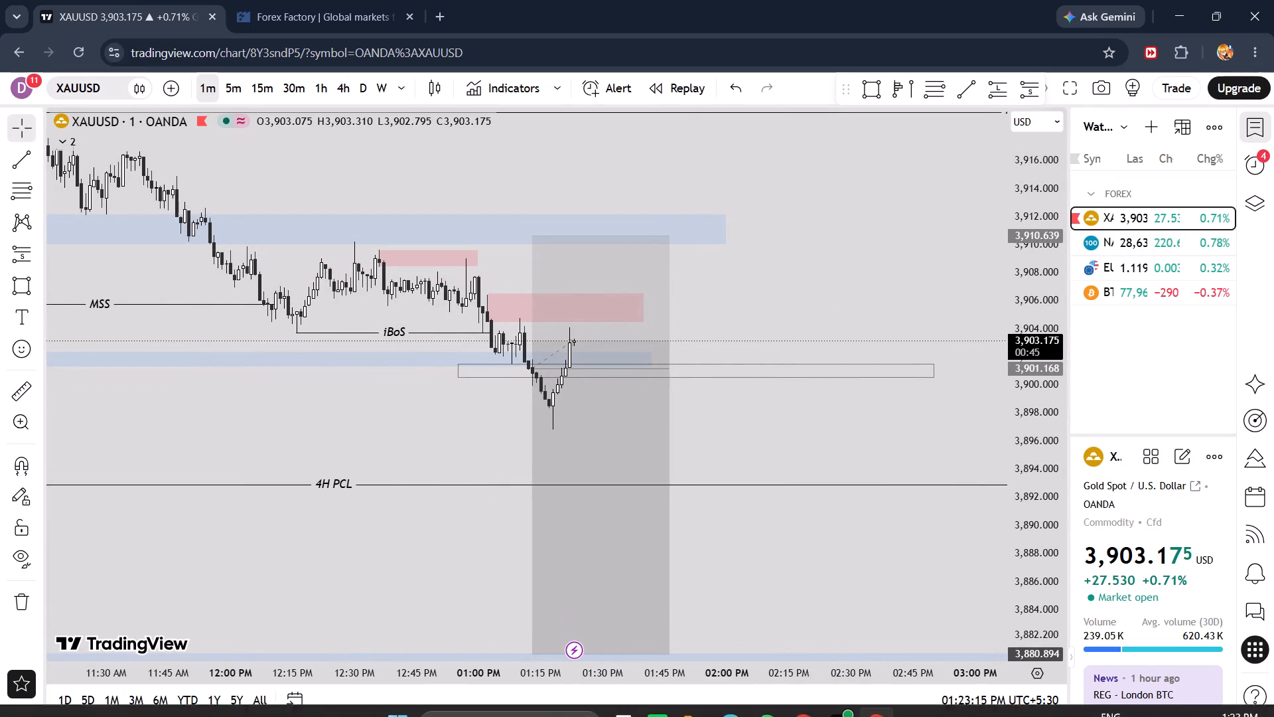
# Switch to OneNote and open the CRT Trade Back testing Results page.
pyautogui.click(390, 701)
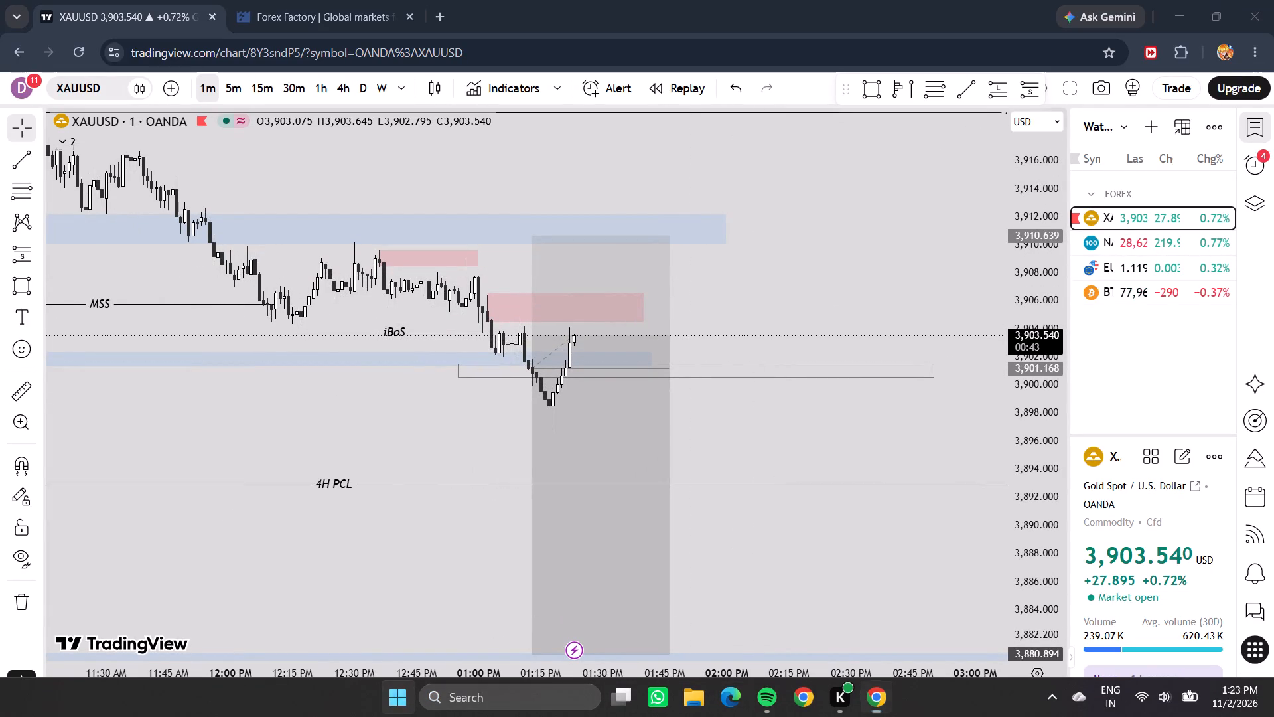
pyautogui.click(402, 334)
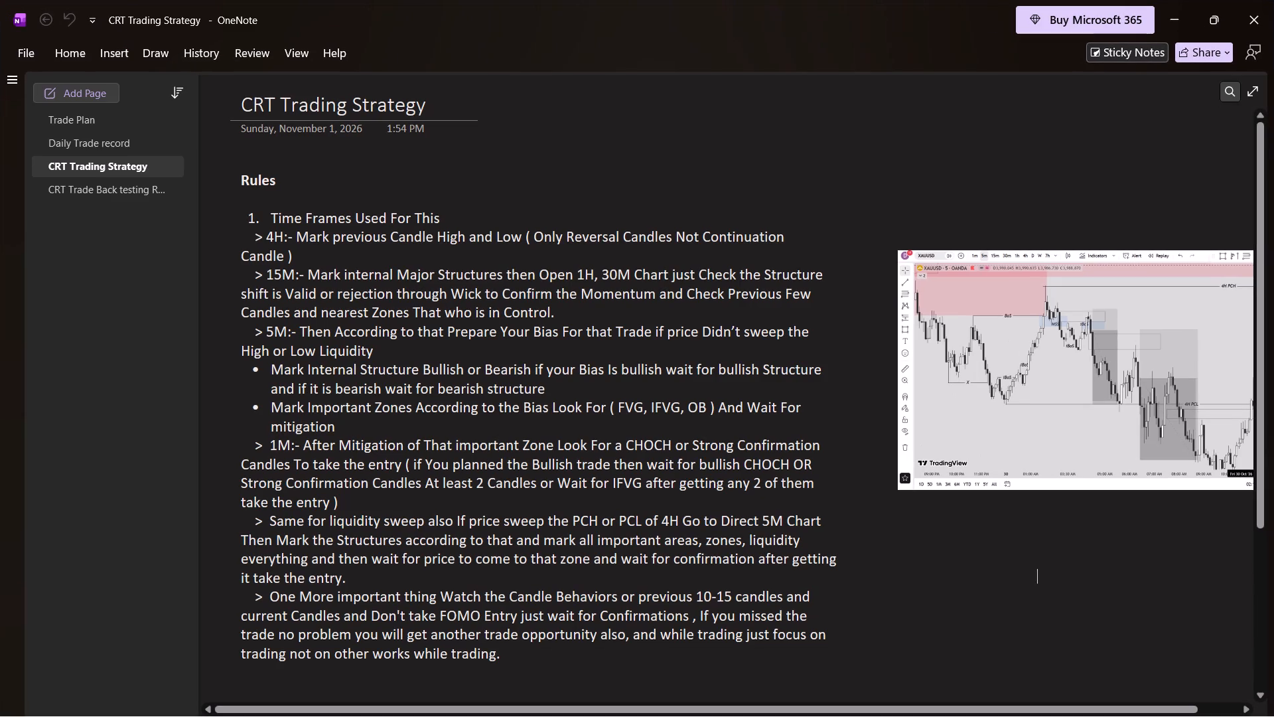
pyautogui.click(117, 194)
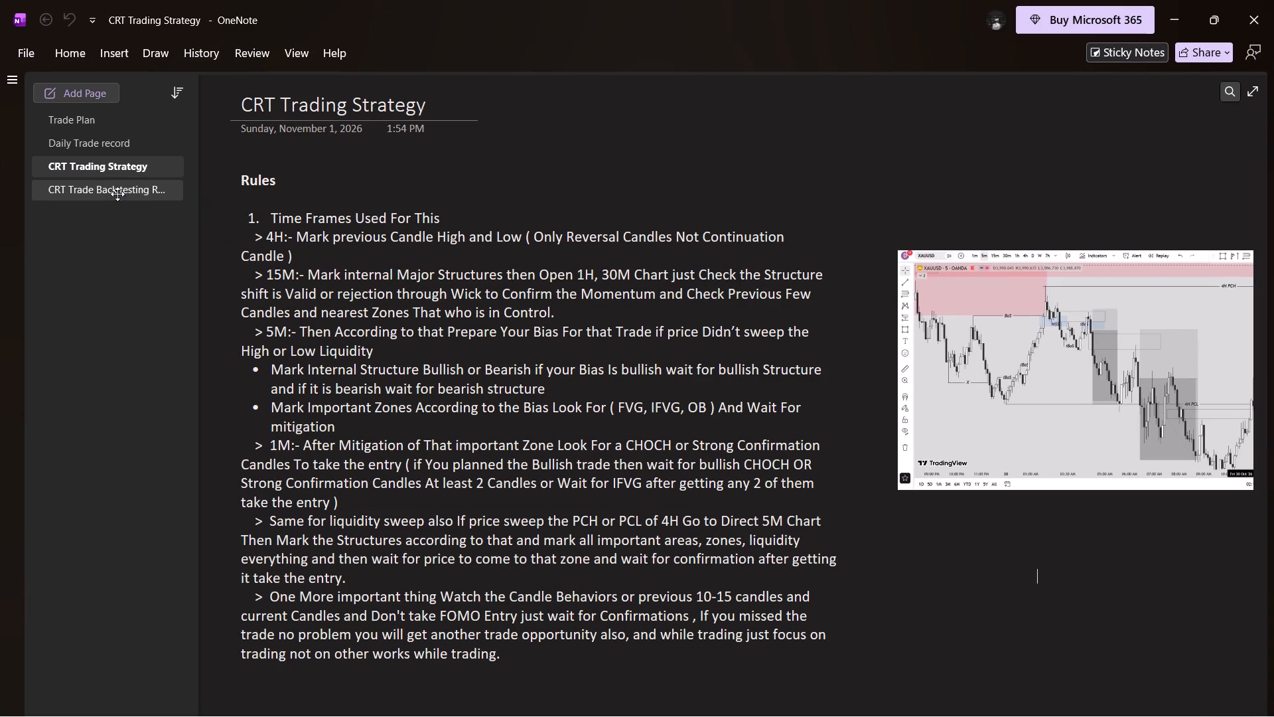
# Fill in the first empty row of the results table with trade number 1 and XAUUSD as the pair/instrument.
pyautogui.click(274, 214)
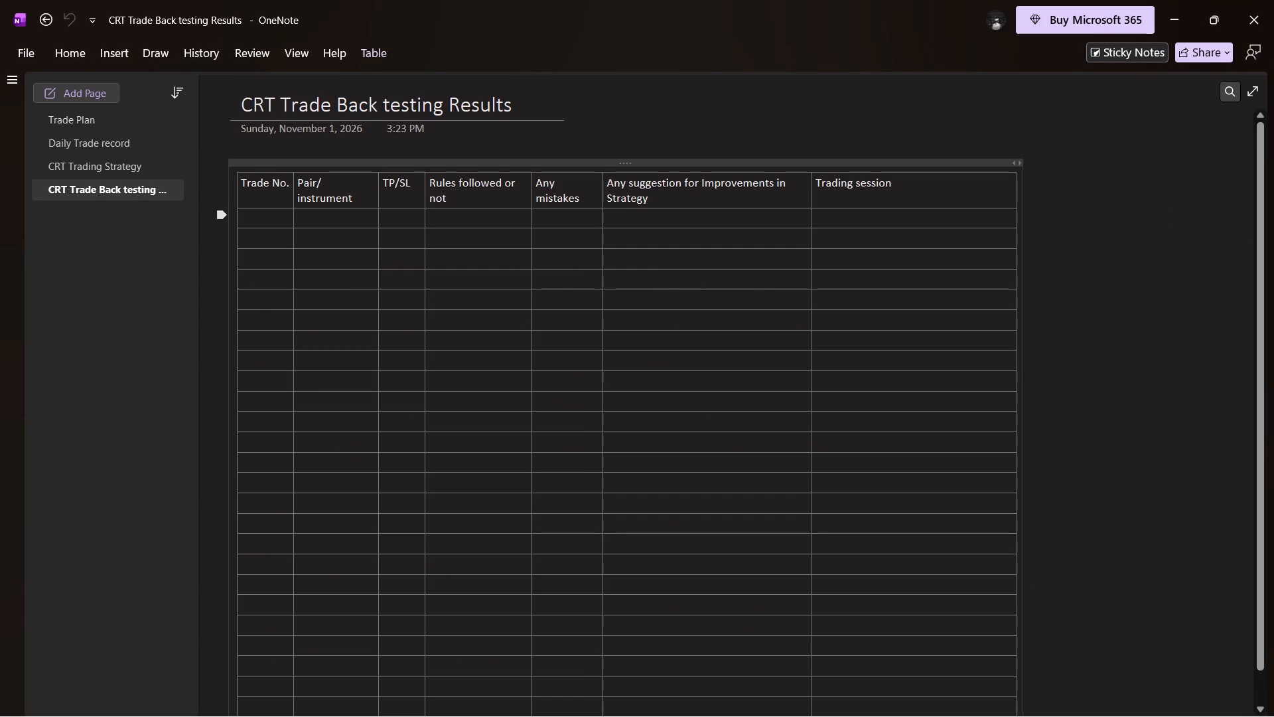
pyautogui.press('1')
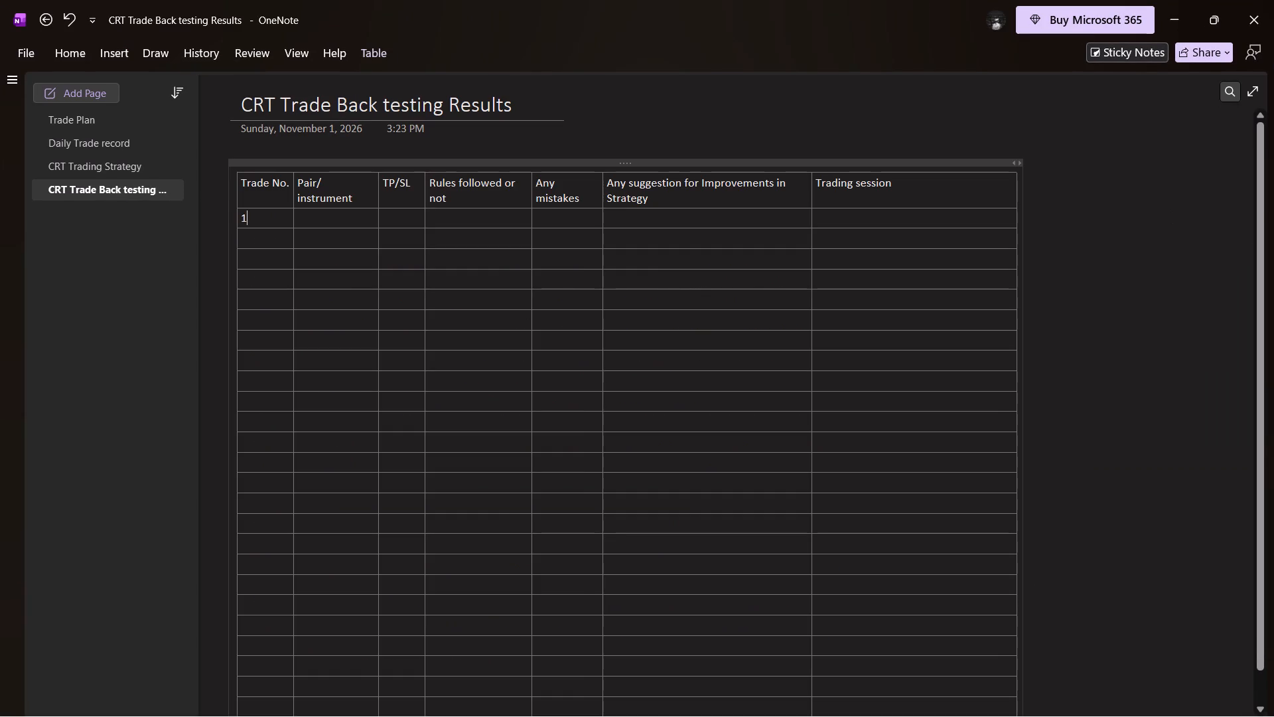
pyautogui.click(323, 218)
pyautogui.click(269, 222)
pyautogui.press('0')
pyautogui.press('BackSpace')
pyautogui.press('.')
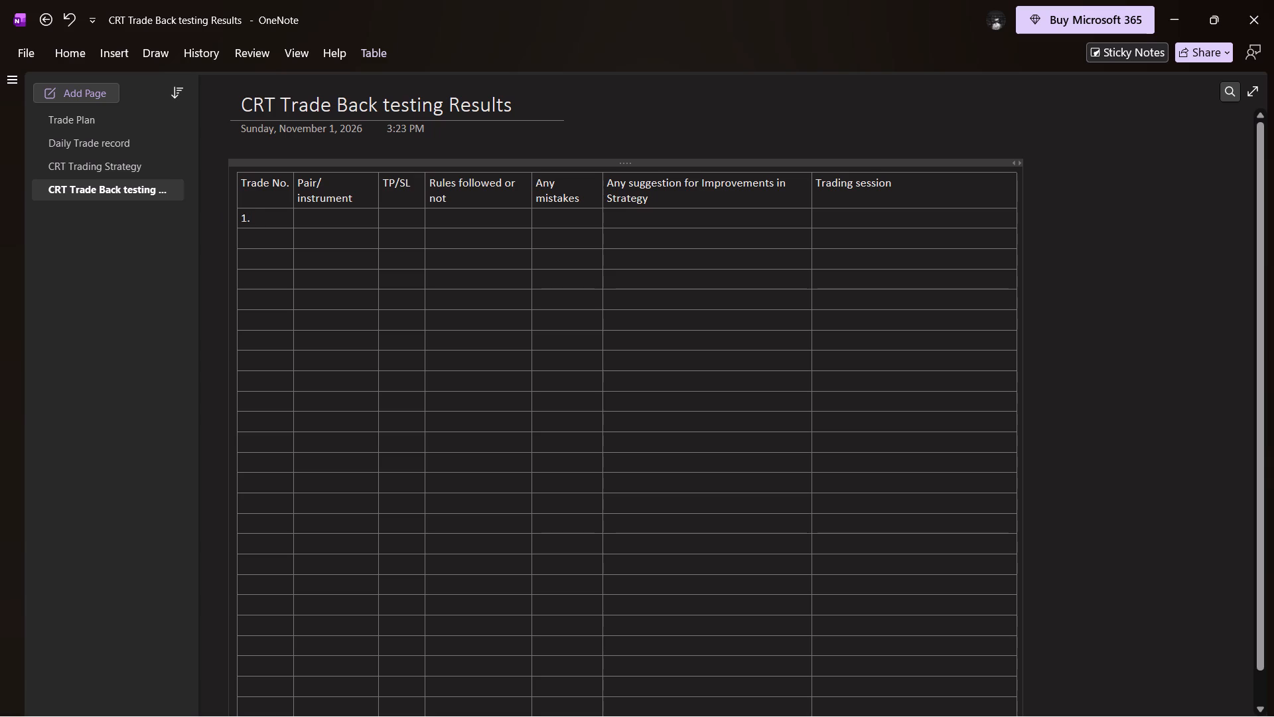
pyautogui.click(317, 220)
pyautogui.click(260, 217)
pyautogui.press('BackSpace')
pyautogui.press('BackSpace')
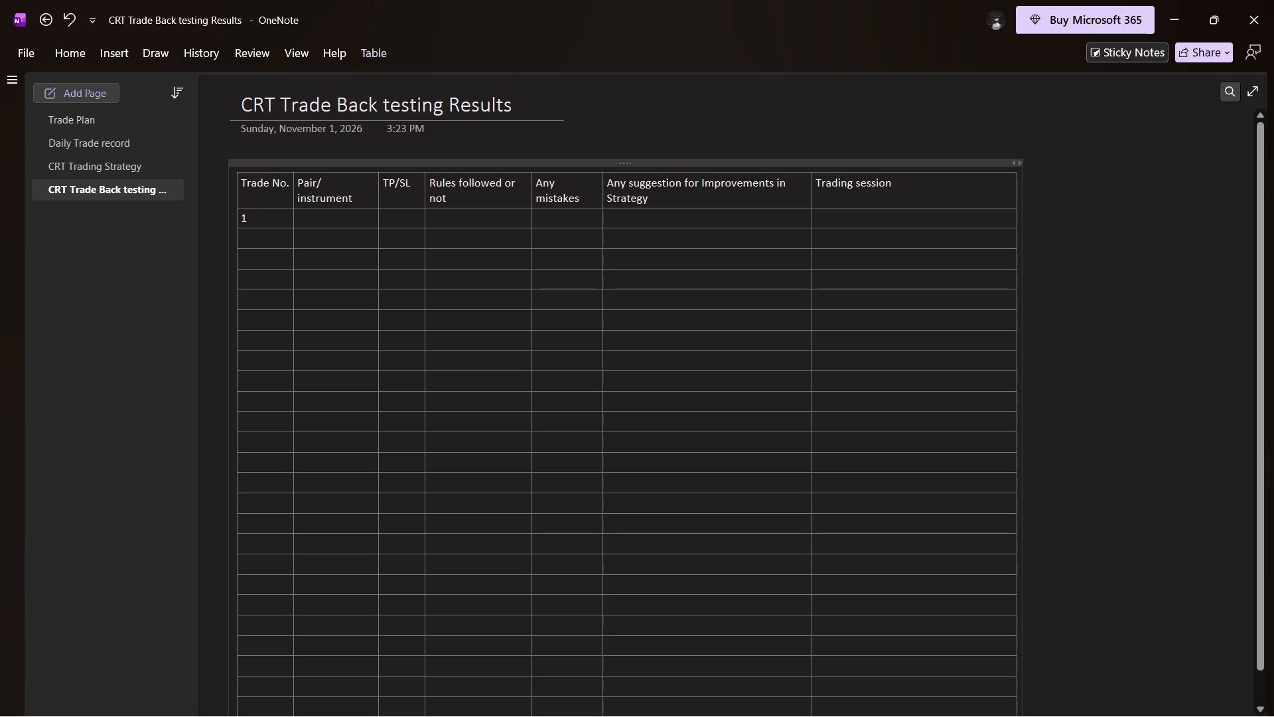
pyautogui.click(271, 244)
pyautogui.click(268, 220)
pyautogui.press('1')
pyautogui.click(326, 216)
pyautogui.write('XA')
pyautogui.write('UUSD')
# Enter "ASIAN ( 1:00 )" as the trading session for trade 1.
pyautogui.click(832, 218)
pyautogui.write('ASIAN')
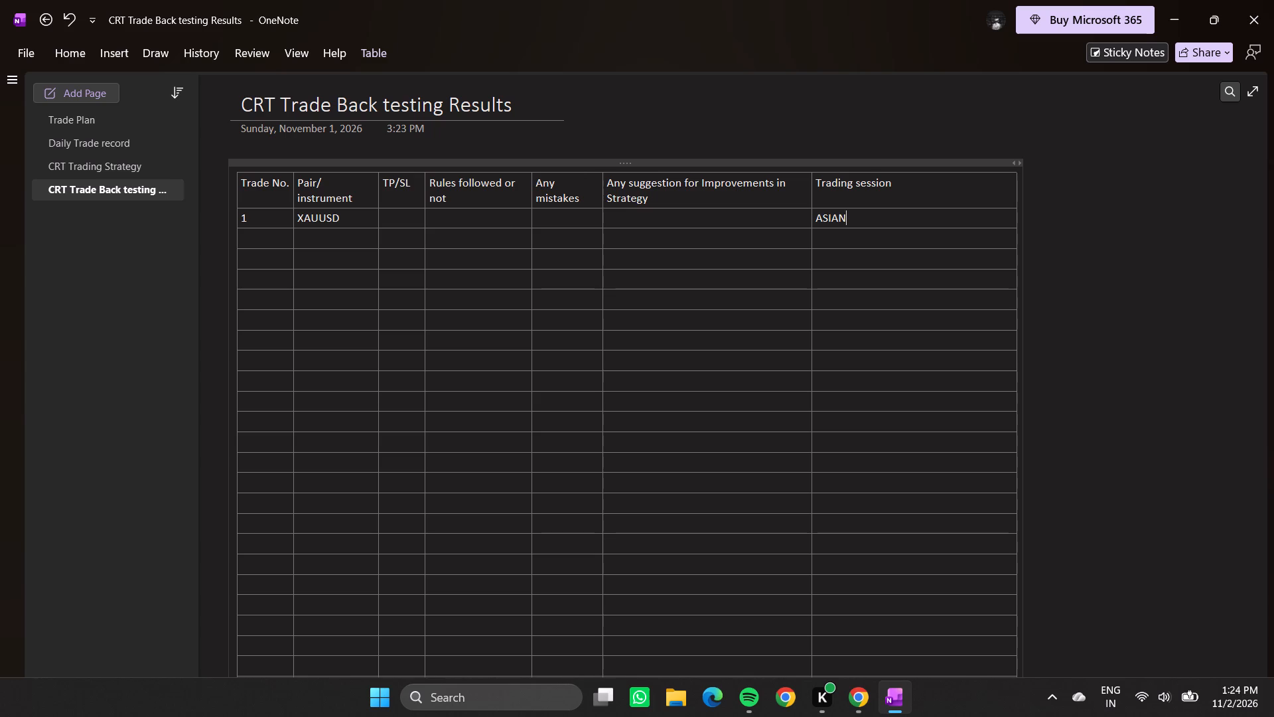
pyautogui.press('space')
pyautogui.press('BackSpace')
pyautogui.press('space')
pyautogui.hotkey('shift', '(')
pyautogui.press('space')
pyautogui.write('1')
pyautogui.hotkey('shift', ':')
pyautogui.write('00')
pyautogui.hotkey('shift', ')')
pyautogui.press('BackSpace')
pyautogui.press('space')
pyautogui.write(')')
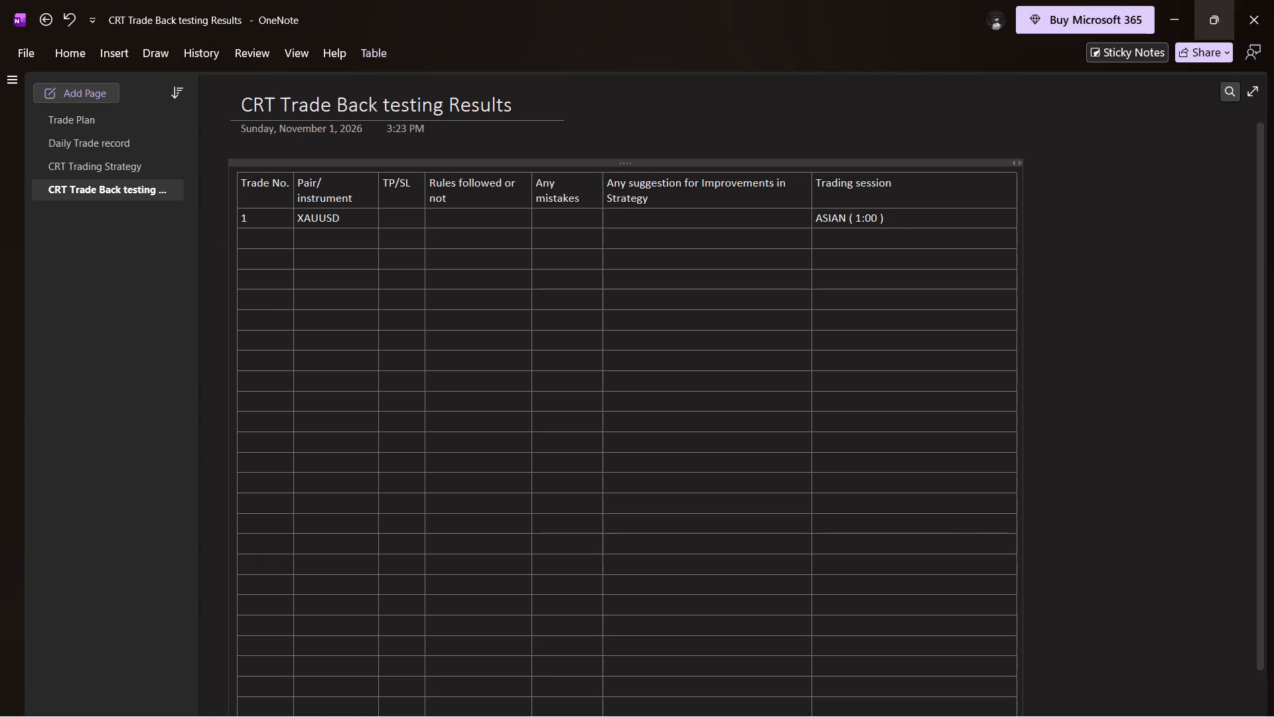
# Return to the XAUUSD 1-minute chart in Chrome and examine price against the short position and its lower blue target zone.
pyautogui.click(1184, 22)
pyautogui.moveTo(759, 277); pyautogui.dragTo(794, 234)
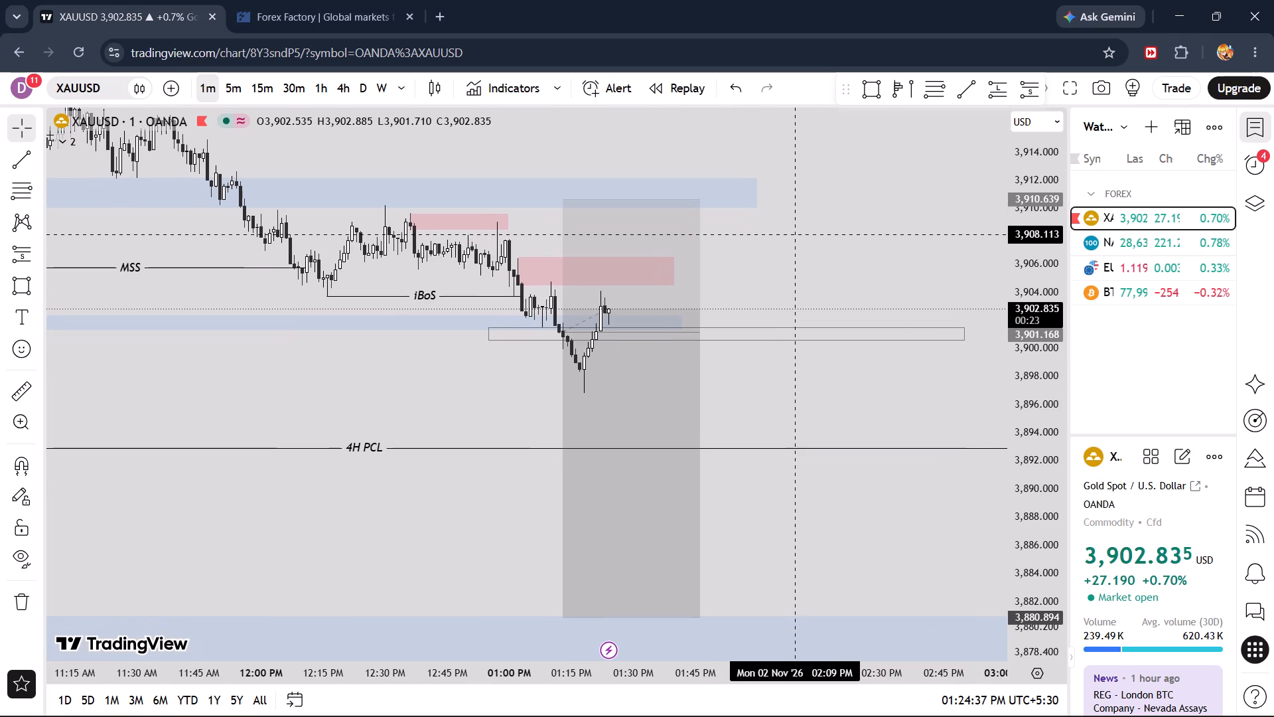
pyautogui.moveTo(803, 418); pyautogui.dragTo(798, 351)
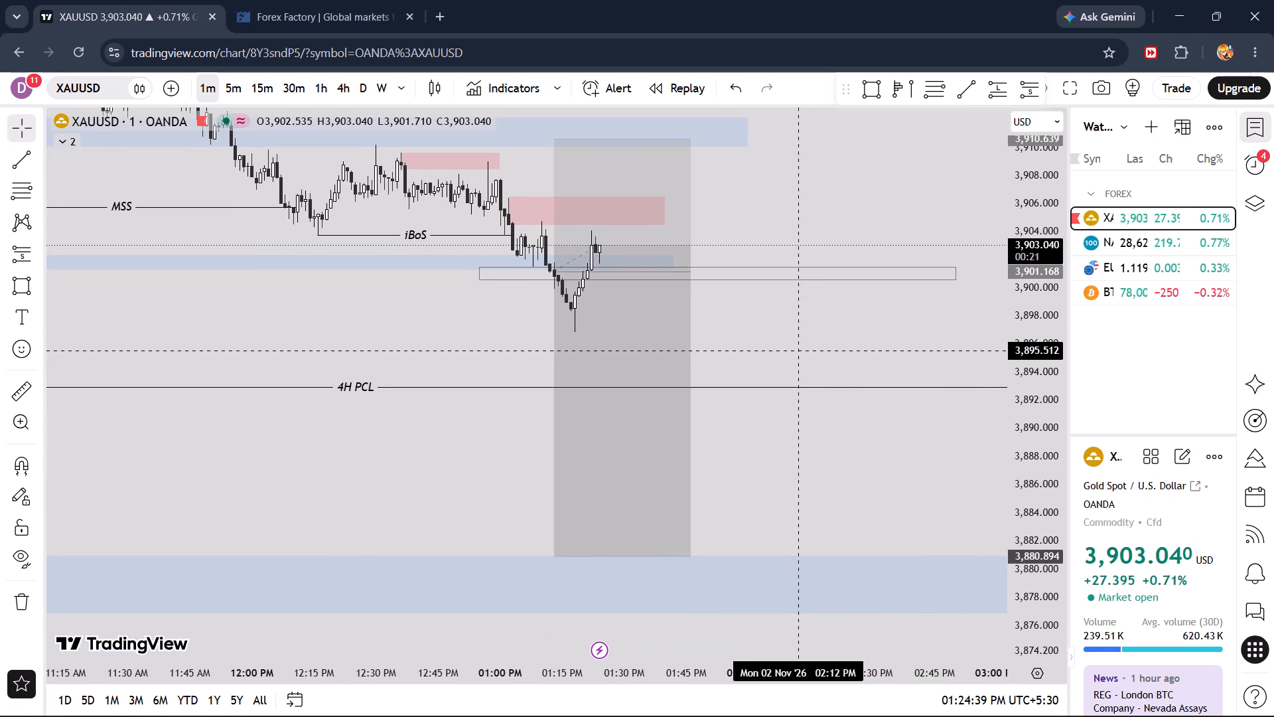
pyautogui.moveTo(792, 342); pyautogui.dragTo(794, 378)
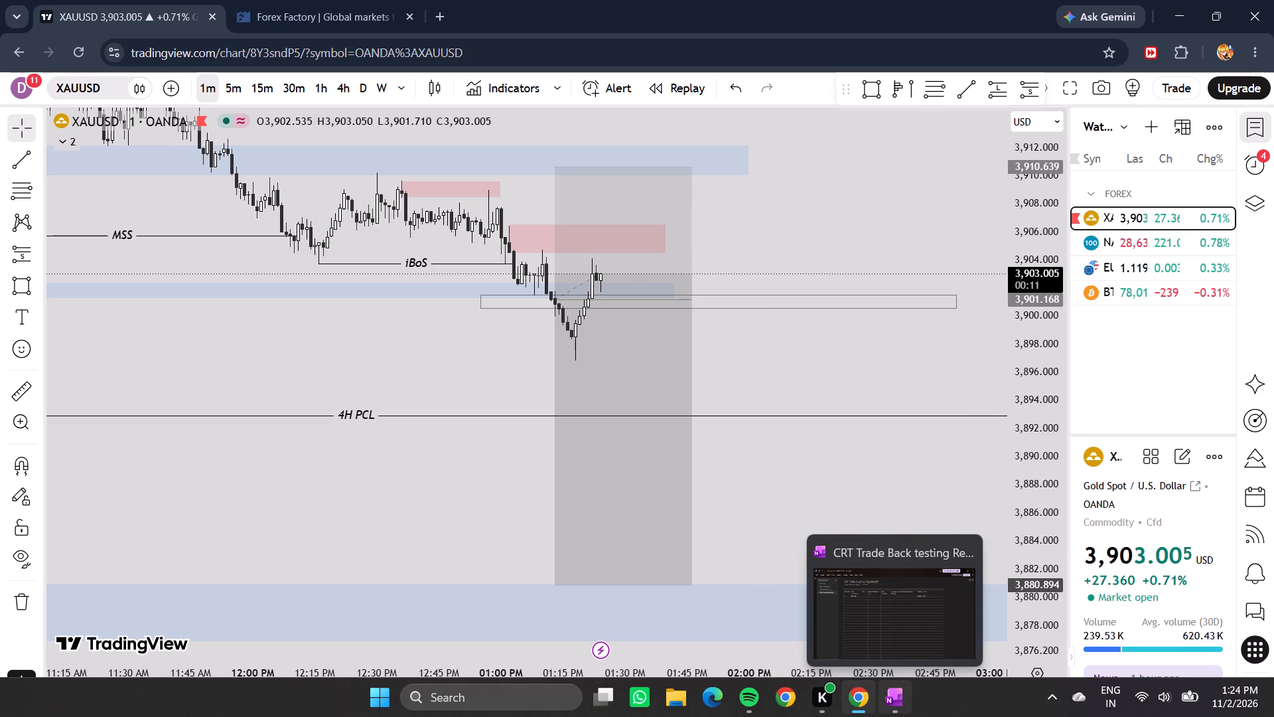
# Back in the OneNote results table, enter "Followed" under Rules followed or not for trade 1.
pyautogui.click(886, 695)
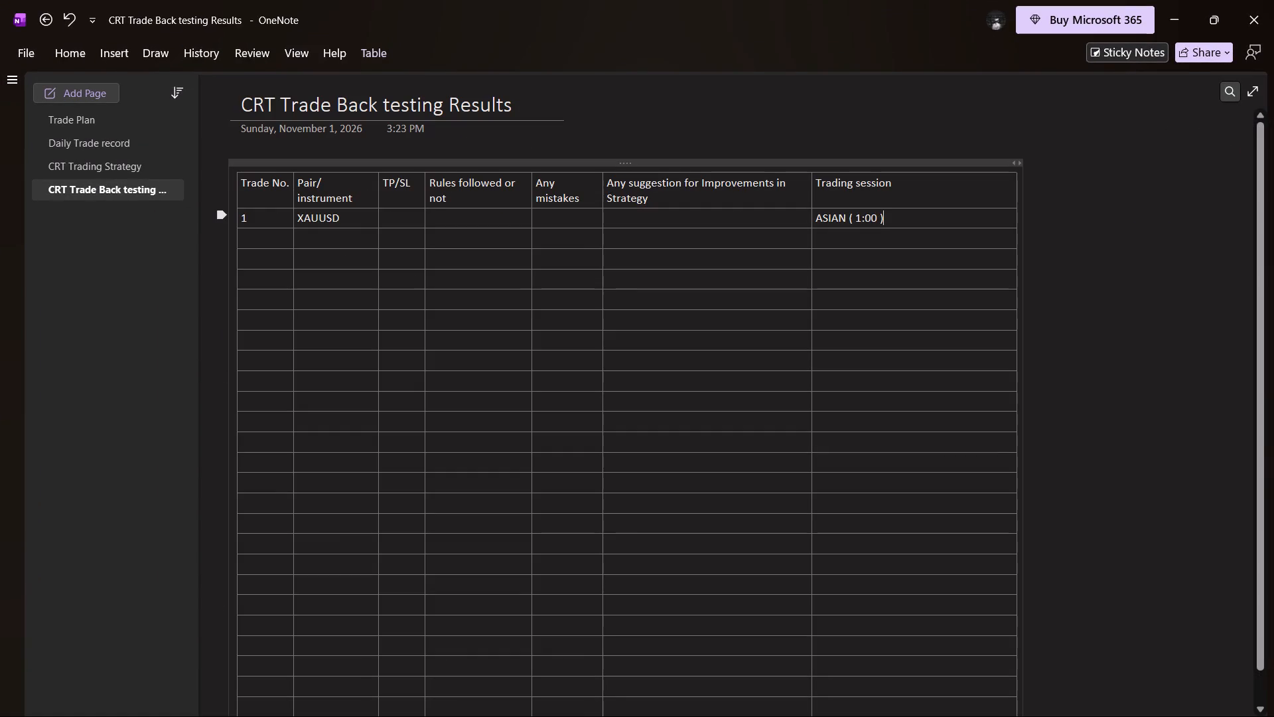
pyautogui.click(464, 216)
pyautogui.write('Foll')
pyautogui.write('owed')
pyautogui.press('space')
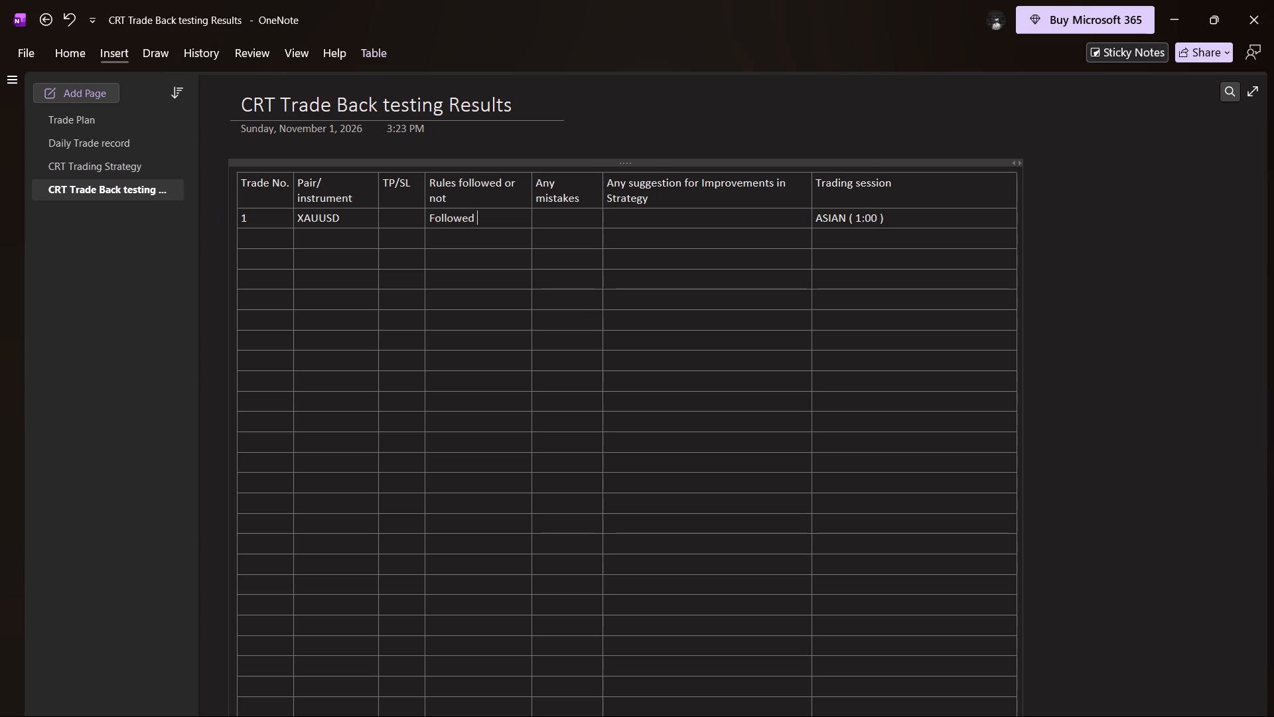
pyautogui.click(109, 50)
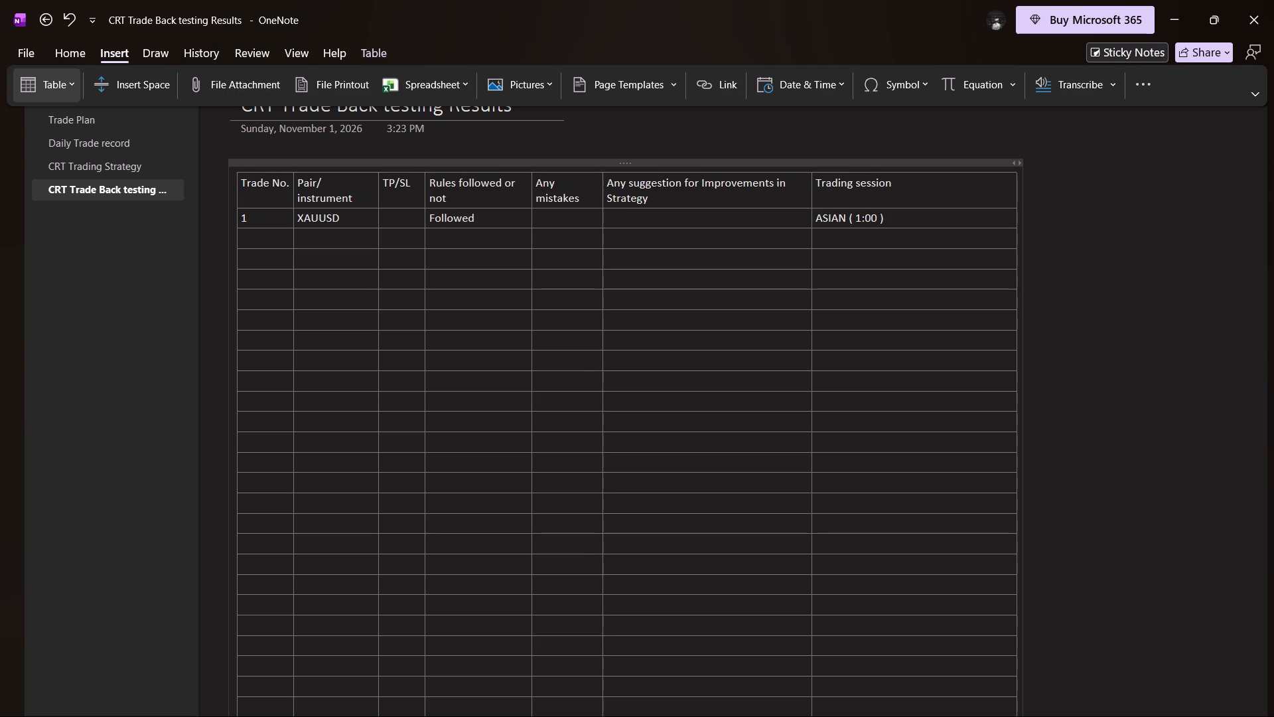
pyautogui.click(101, 282)
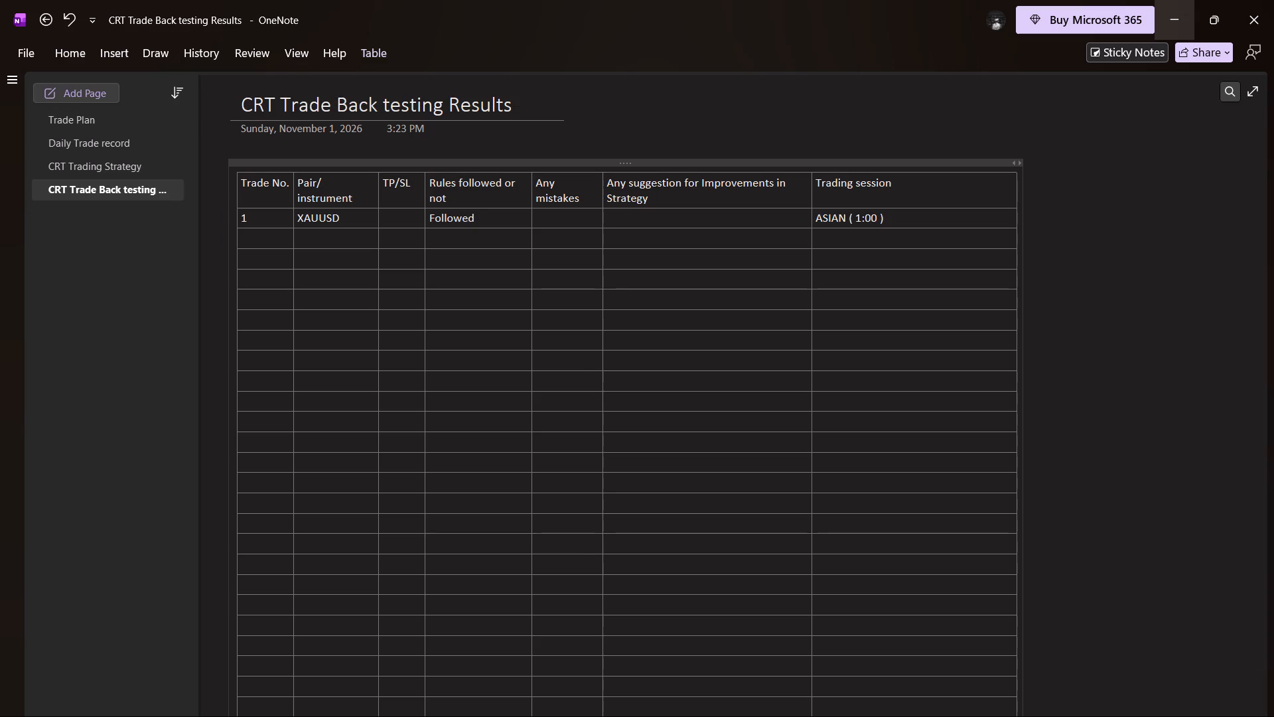
# Switch back to the XAUUSD 1-minute chart in Chrome and monitor price around the short's entry and the outlined gap.
pyautogui.click(1180, 8)
pyautogui.moveTo(779, 212); pyautogui.dragTo(807, 202)
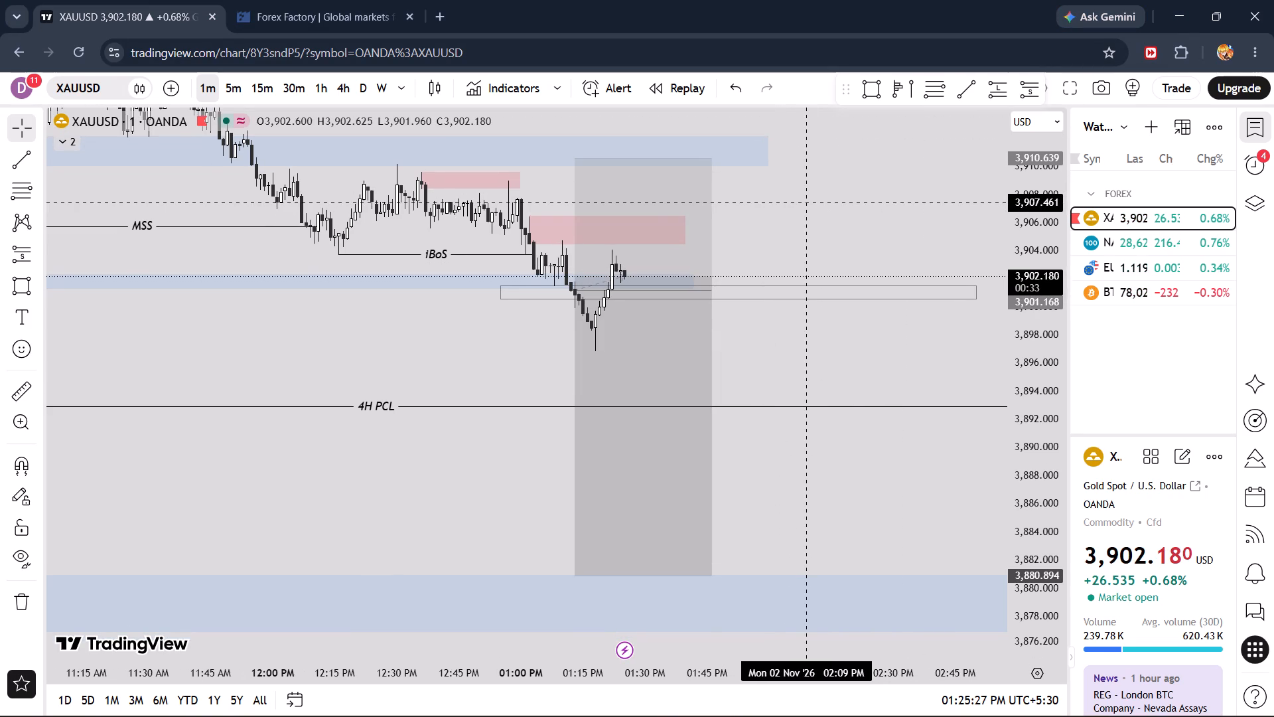
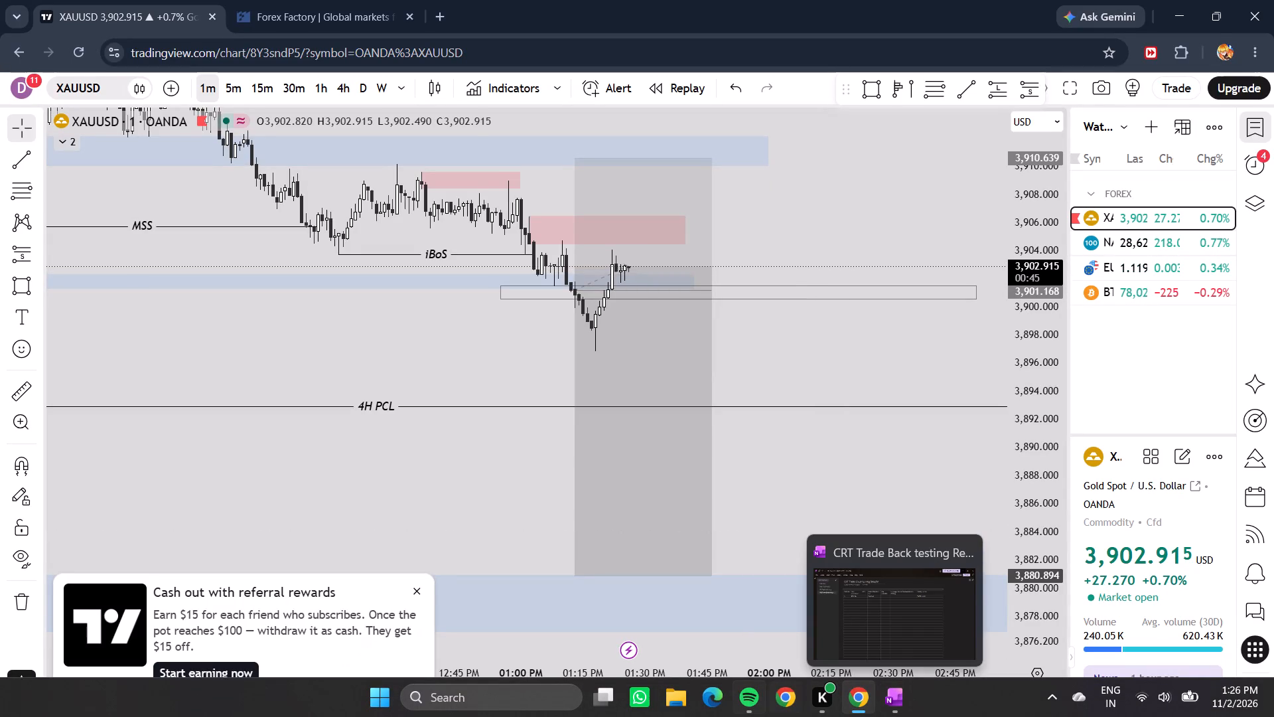
# Pause the music playback in Spotify and return to the XAUUSD 1-minute chart.
pyautogui.click(752, 651)
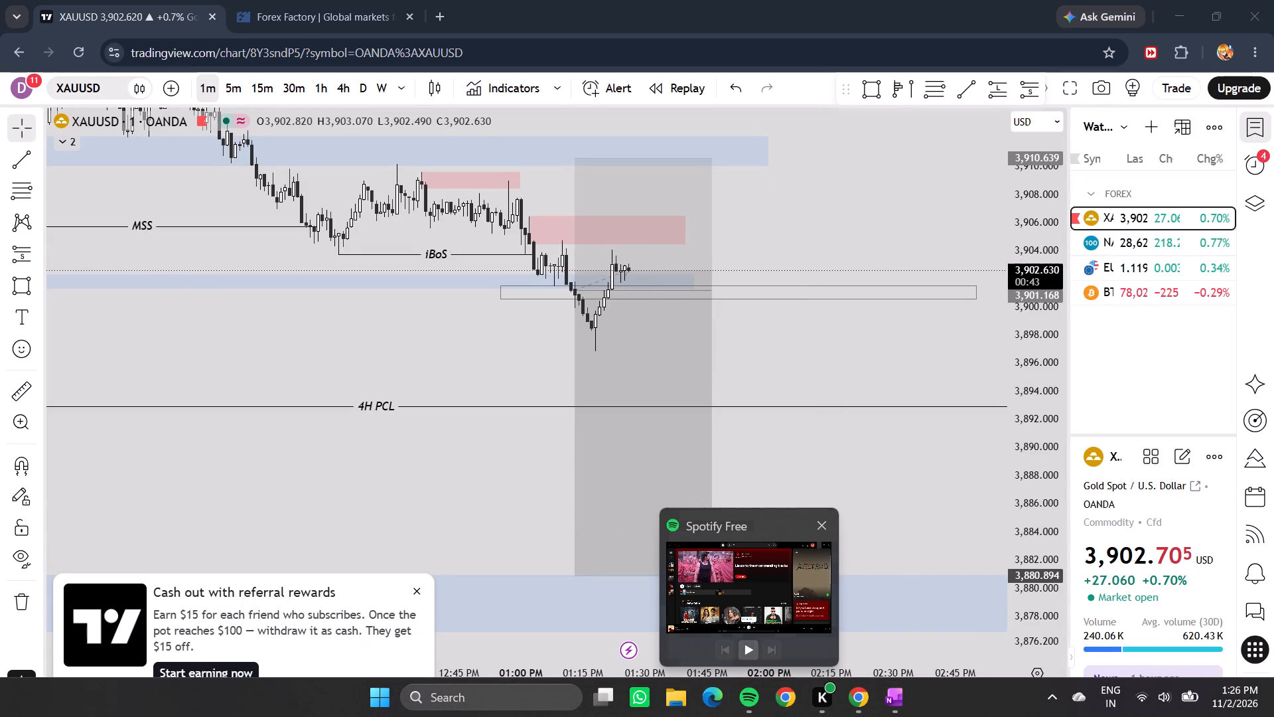
pyautogui.click(916, 479)
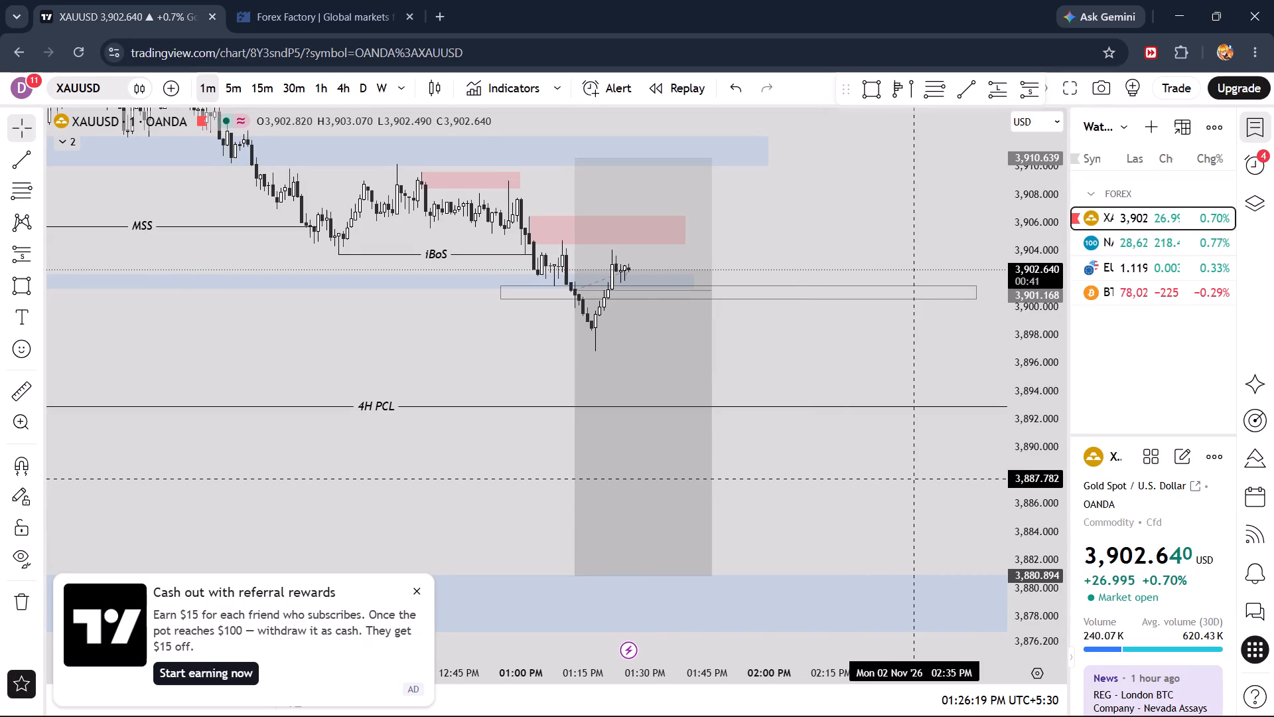
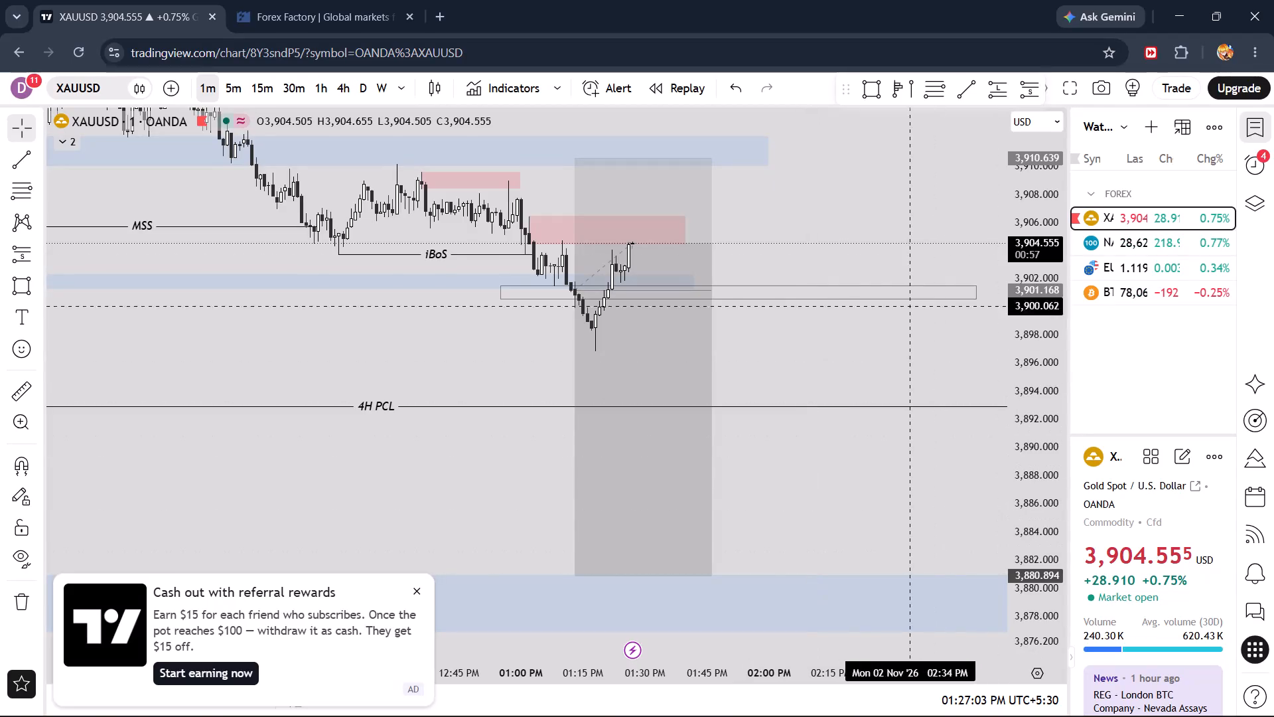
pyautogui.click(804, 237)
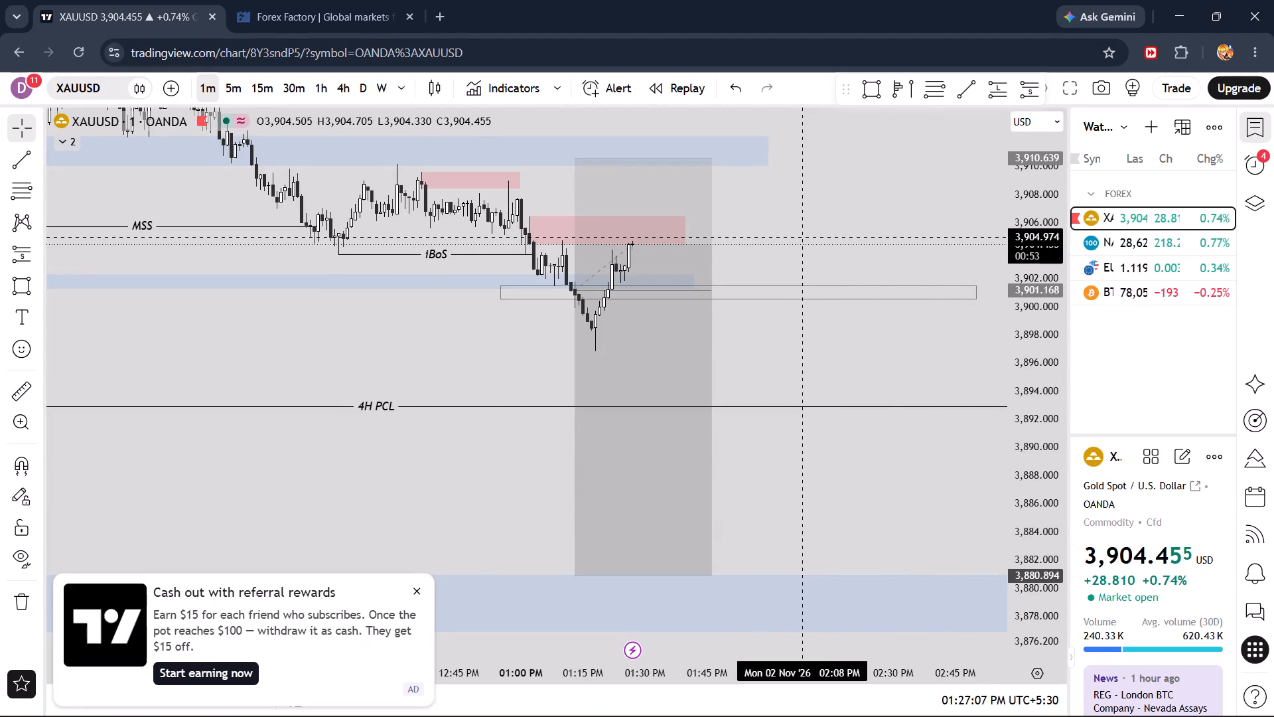